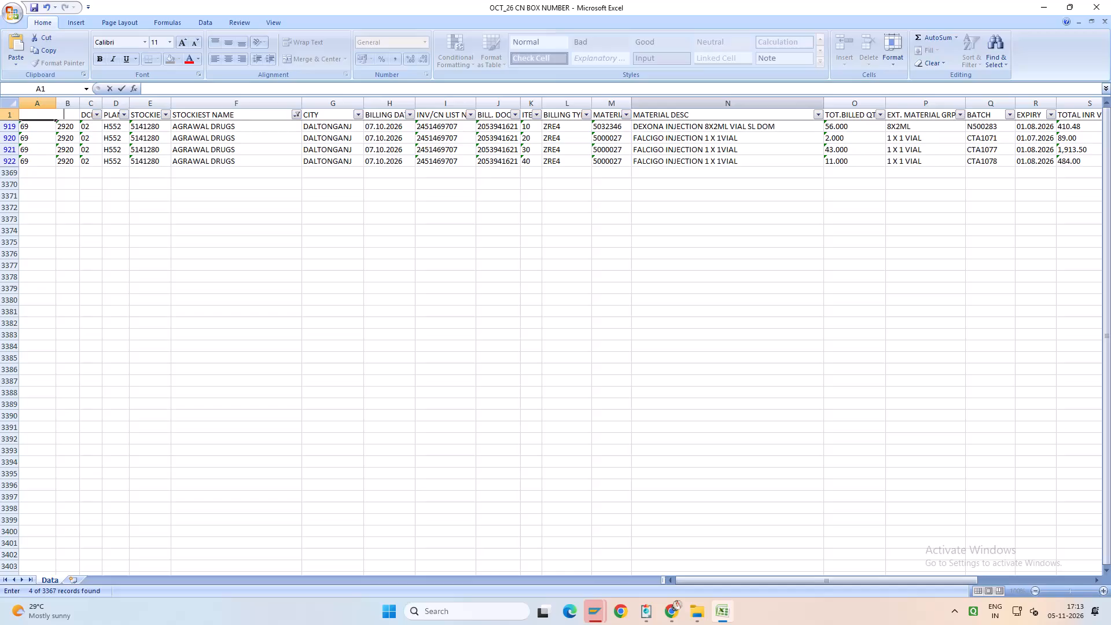
Undo the last edit to header cell A1 in the OCT_26 CN BOX NUMBER workbook.
key(ctrl+s)
key(ctrl+s)
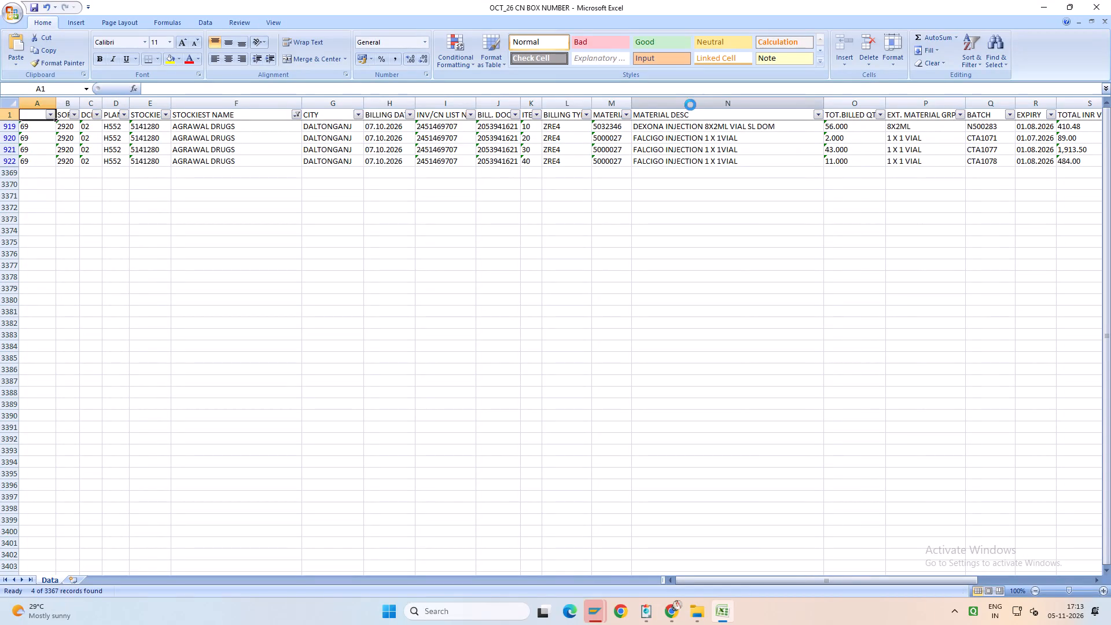
key(ctrl+s)
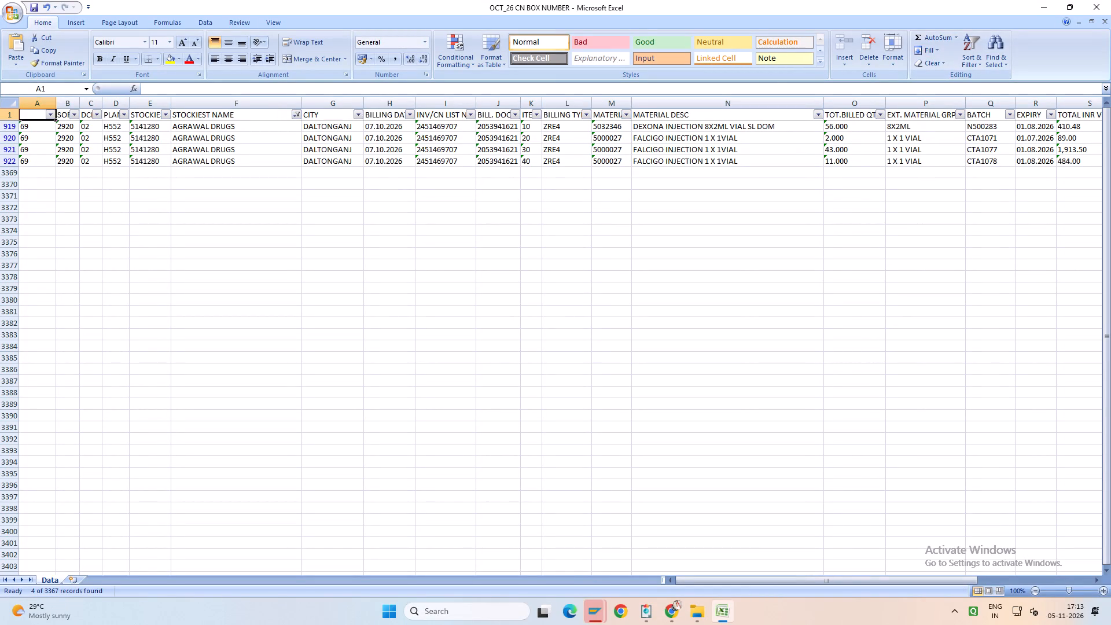
key(ctrl+z)
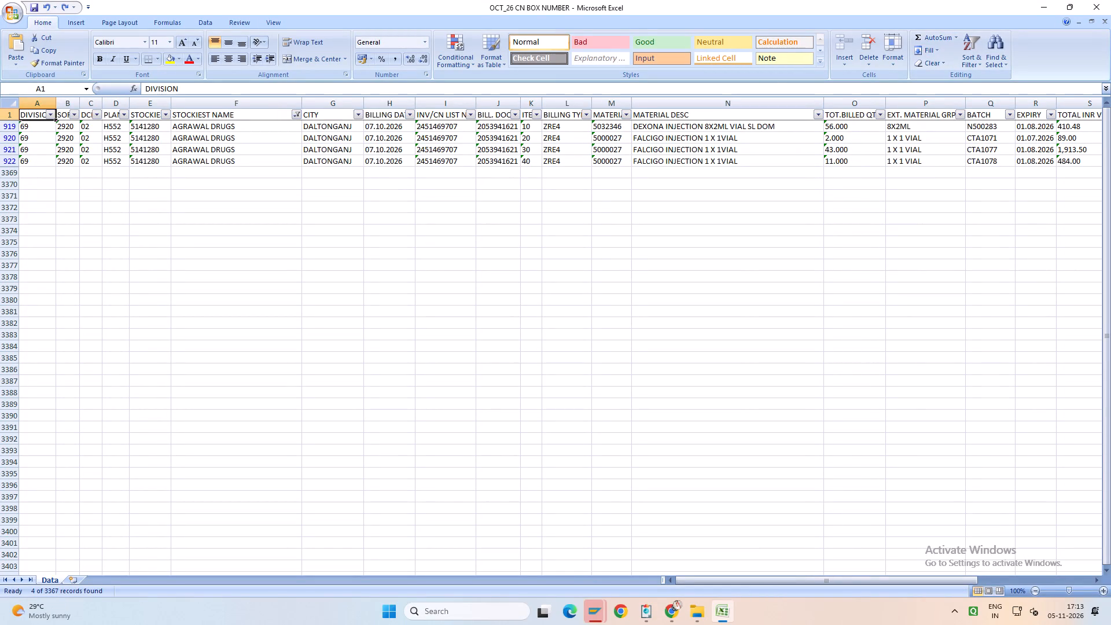
Save the OCT_26 CN BOX NUMBER workbook and close it.
click(458, 230)
key(ctrl+s)
key(ctrl+s)
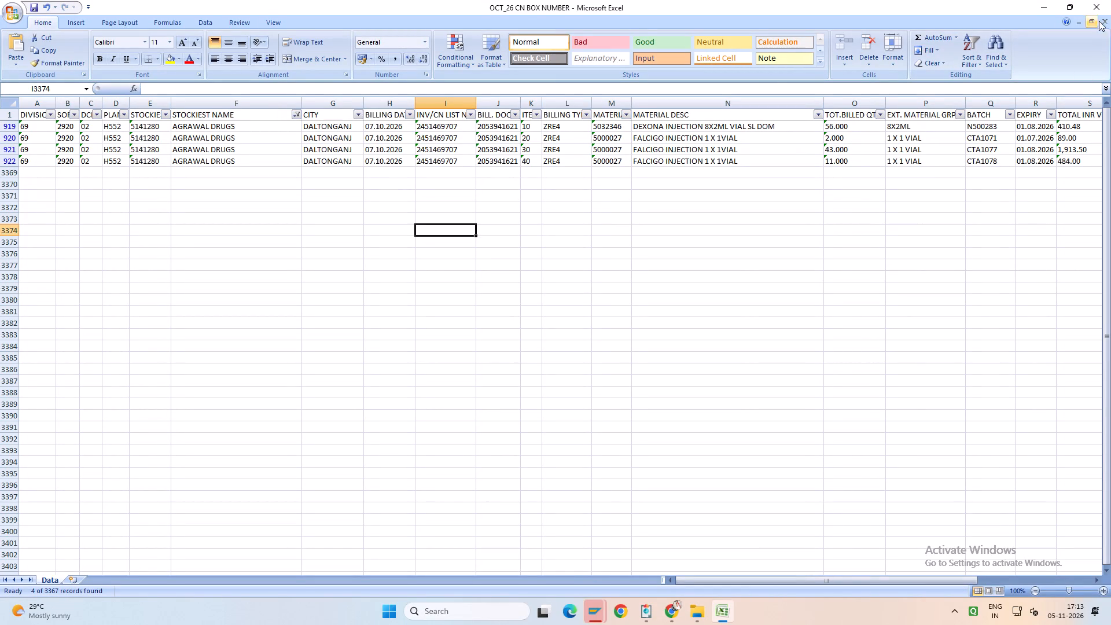
click(1104, 0)
In SAP, run LR Actual Receipt Date Entry for plant ph552 with billing dates 01.10.2026 to 31.10.2026.
click(649, 352)
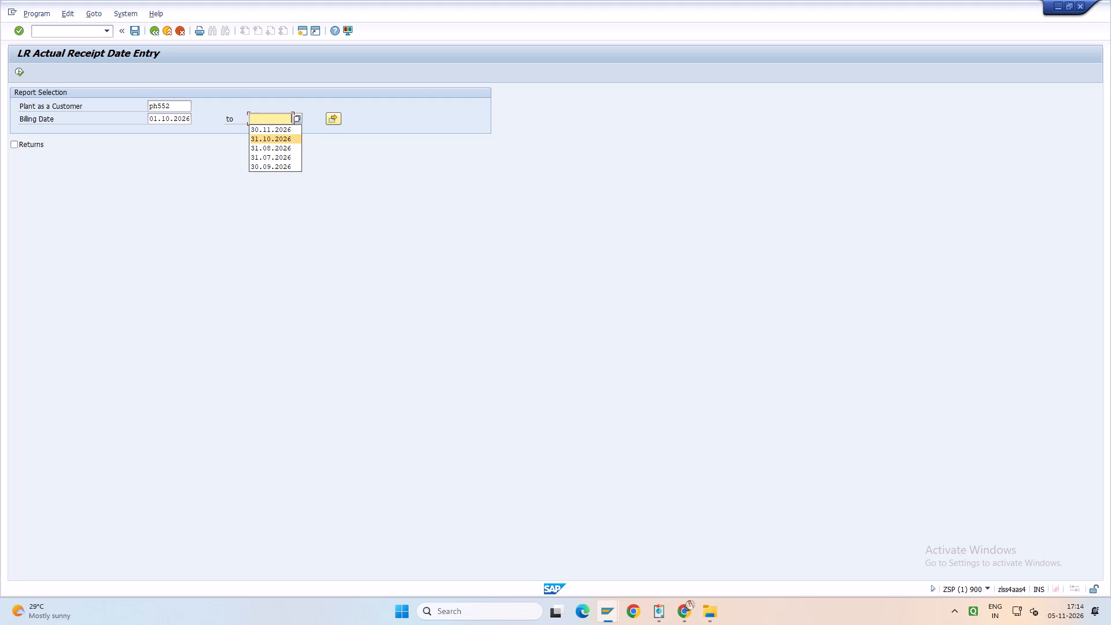
key(F8)
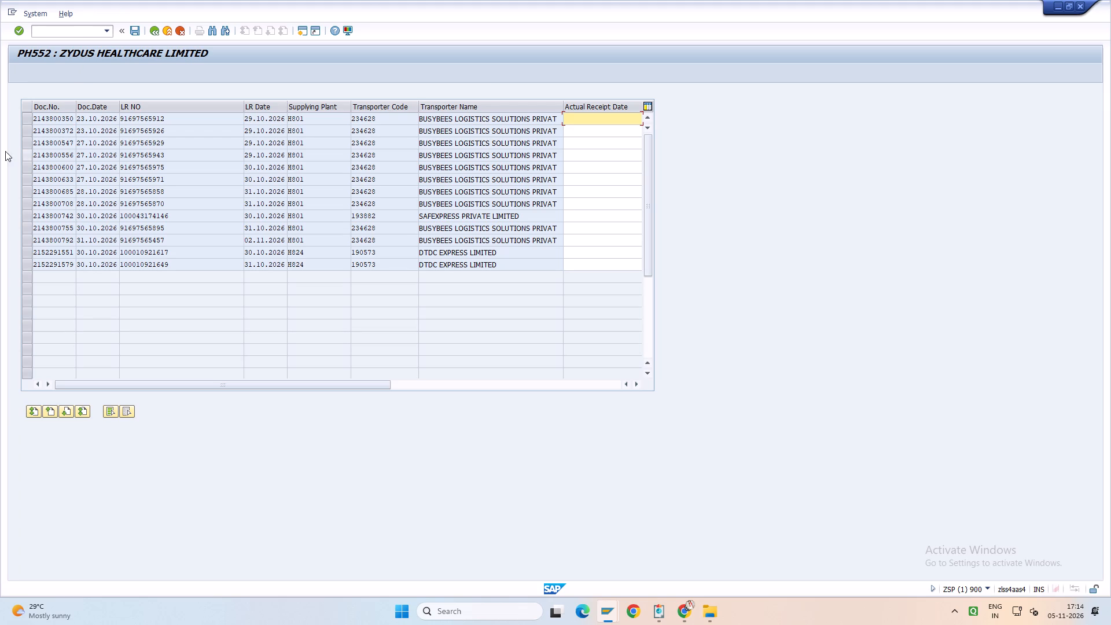
click(25, 120)
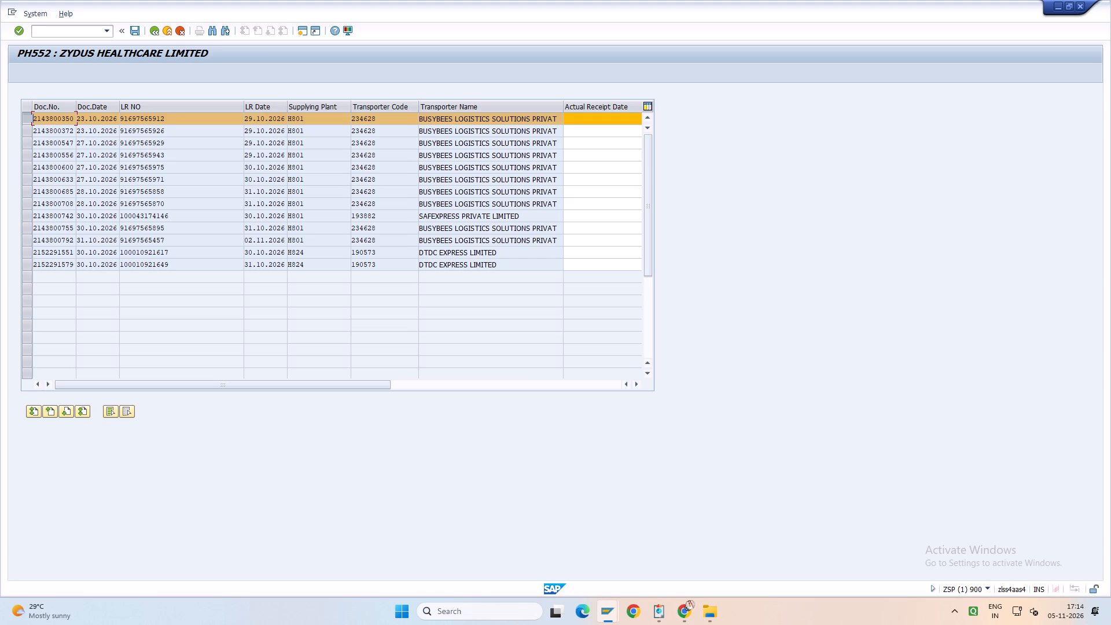
key(Tab)
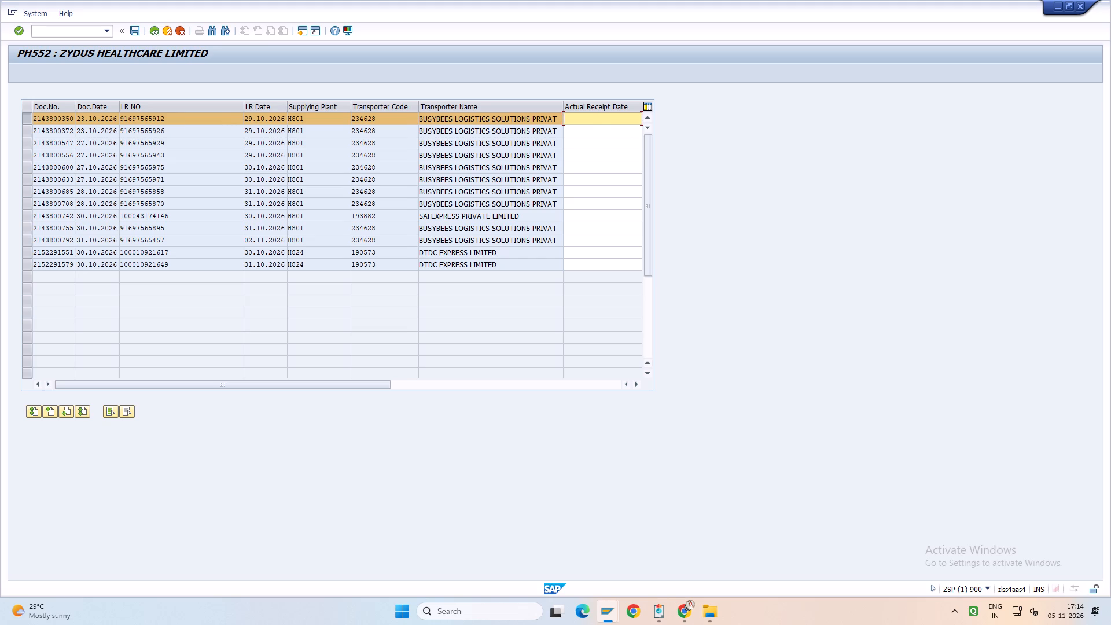
text(05.11.2026)
key(Tab)
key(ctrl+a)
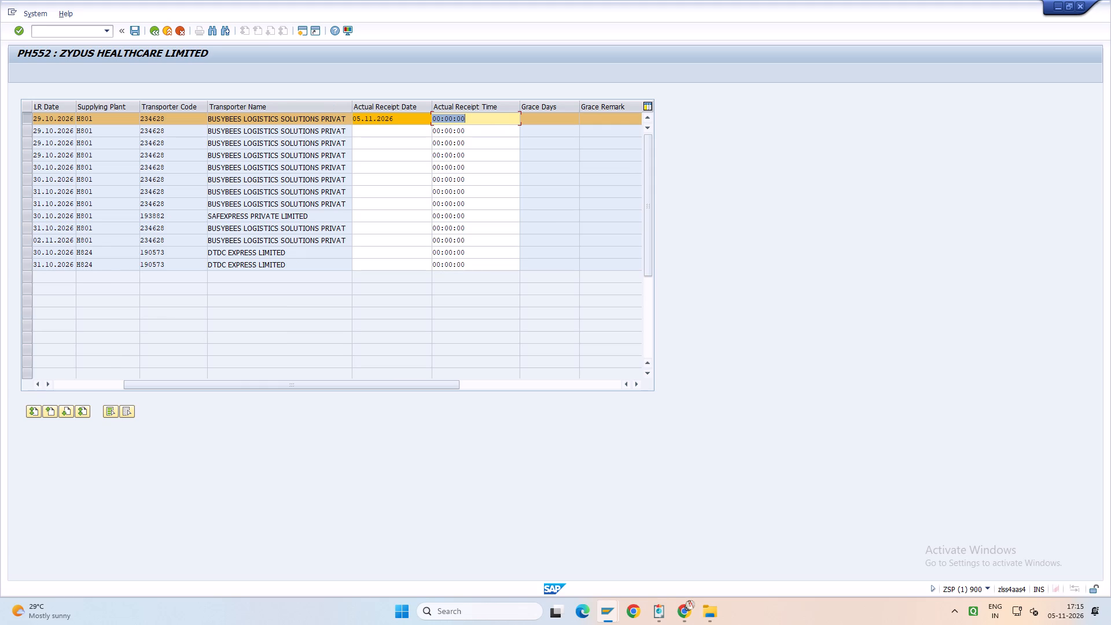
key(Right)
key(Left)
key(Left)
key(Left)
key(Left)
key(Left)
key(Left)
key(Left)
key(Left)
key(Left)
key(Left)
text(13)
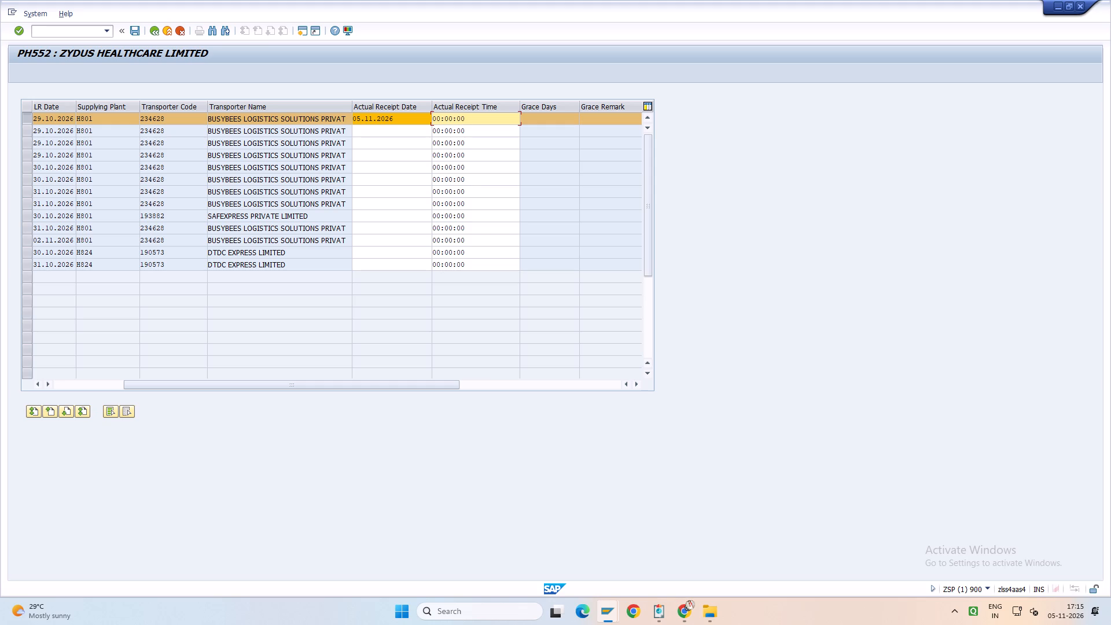
key(ctrl+a)
text(13)
text(:50)
text(:00)
drag(391, 384, 354, 384)
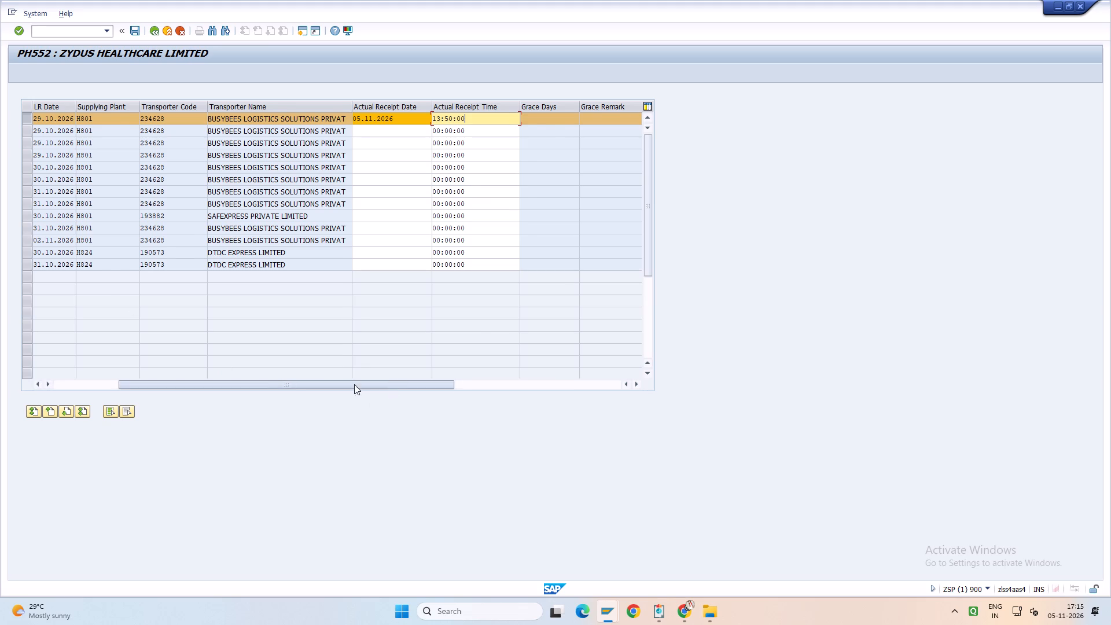
drag(354, 384, 181, 370)
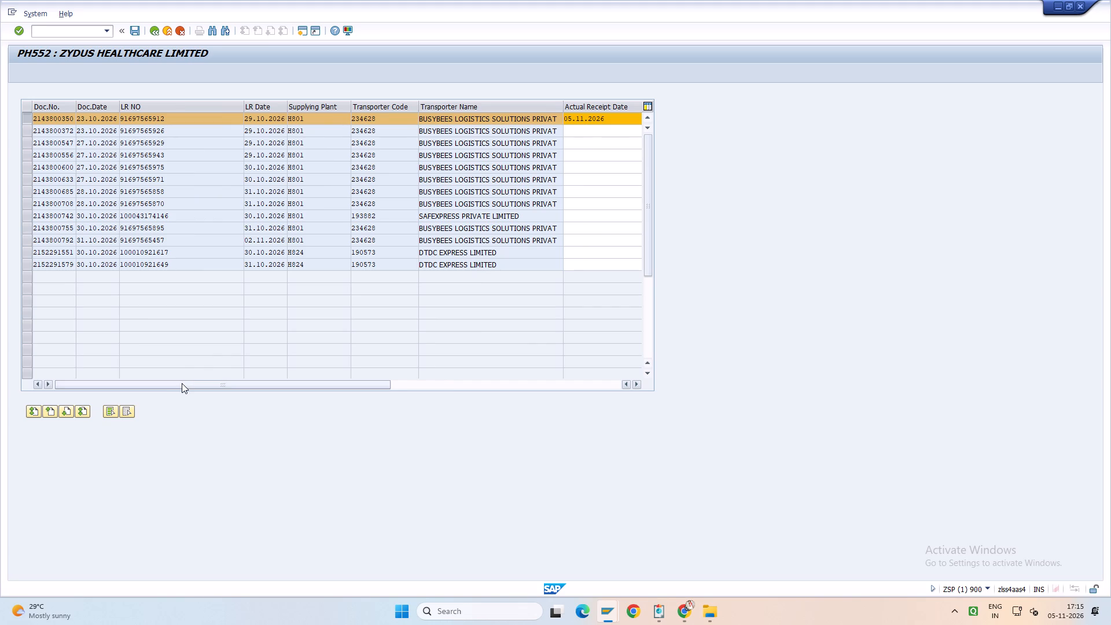
drag(197, 387, 226, 385)
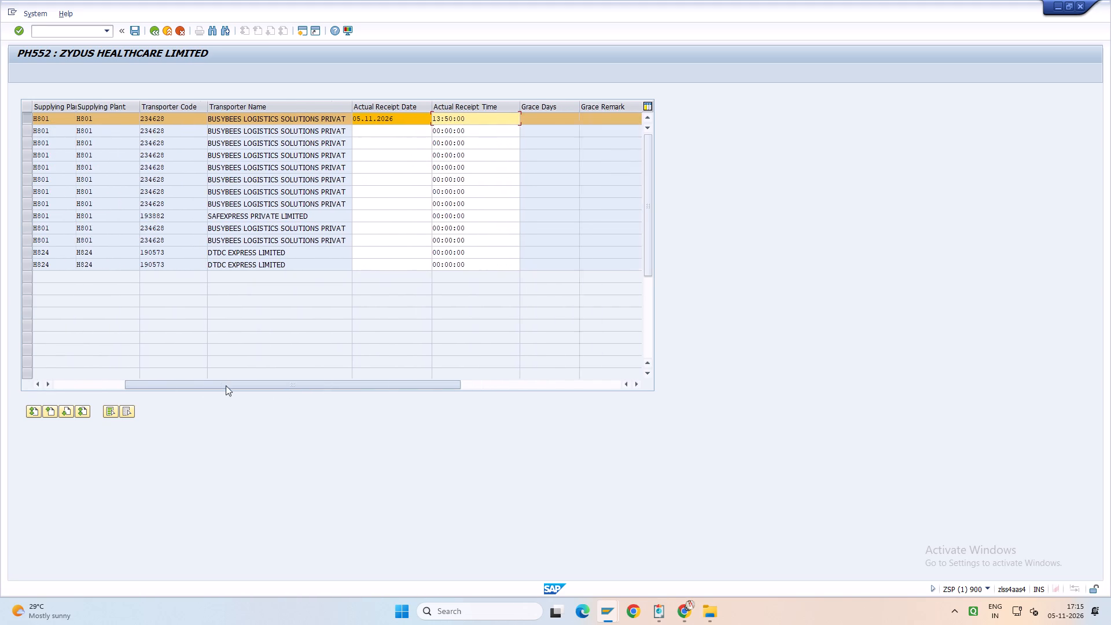
drag(226, 385, 145, 377)
key(ctrl+s)
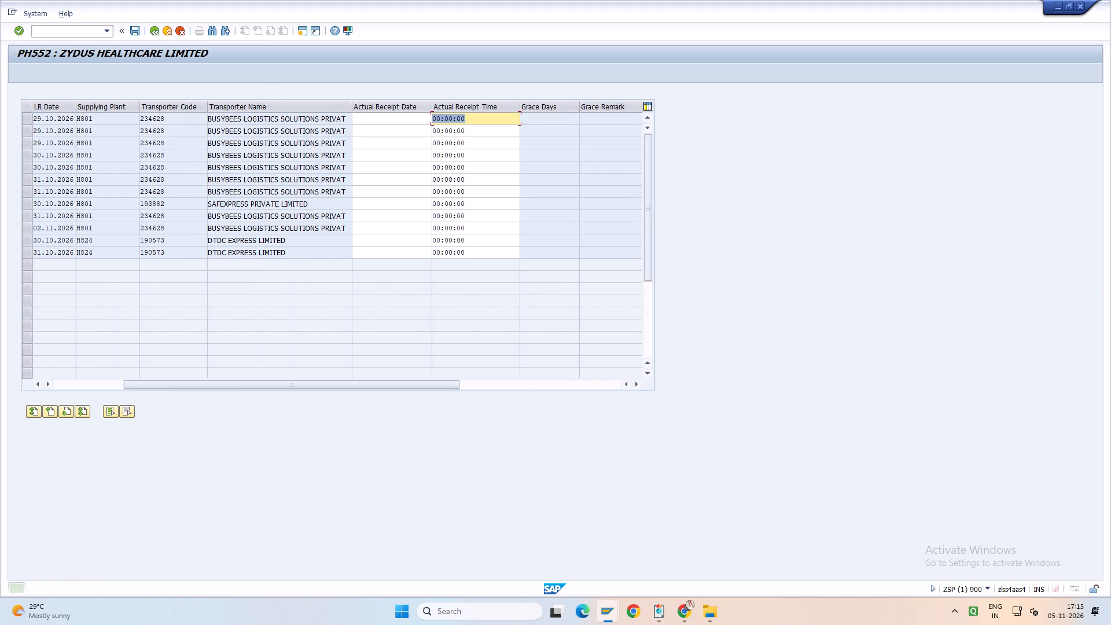
Open Create GST Inb. Inv. for STO Process in a new session.
click(300, 32)
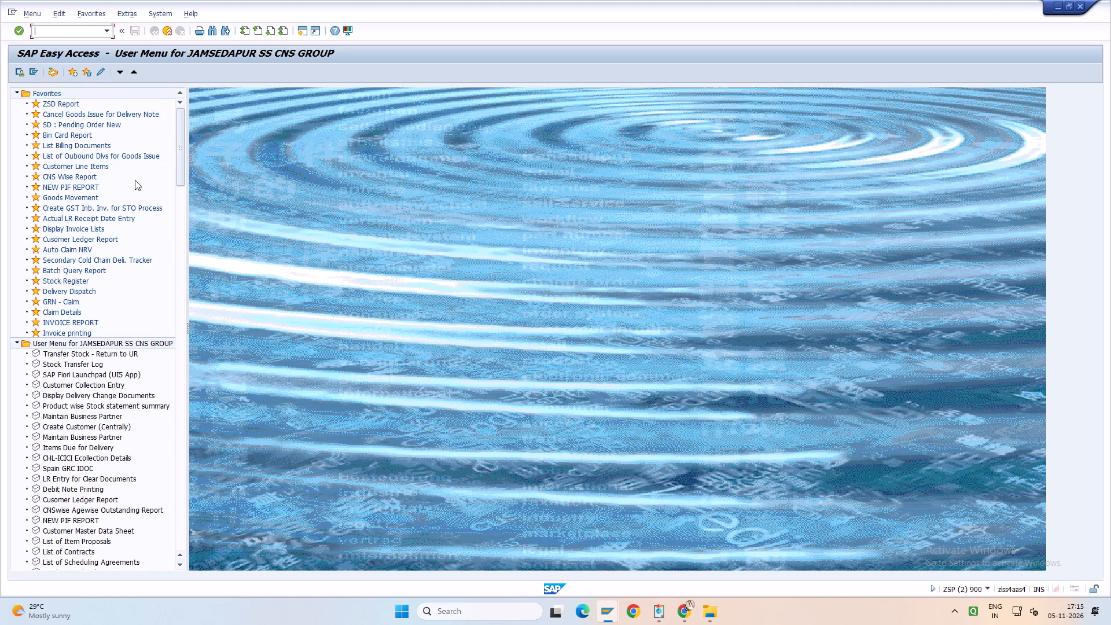
double_click(119, 207)
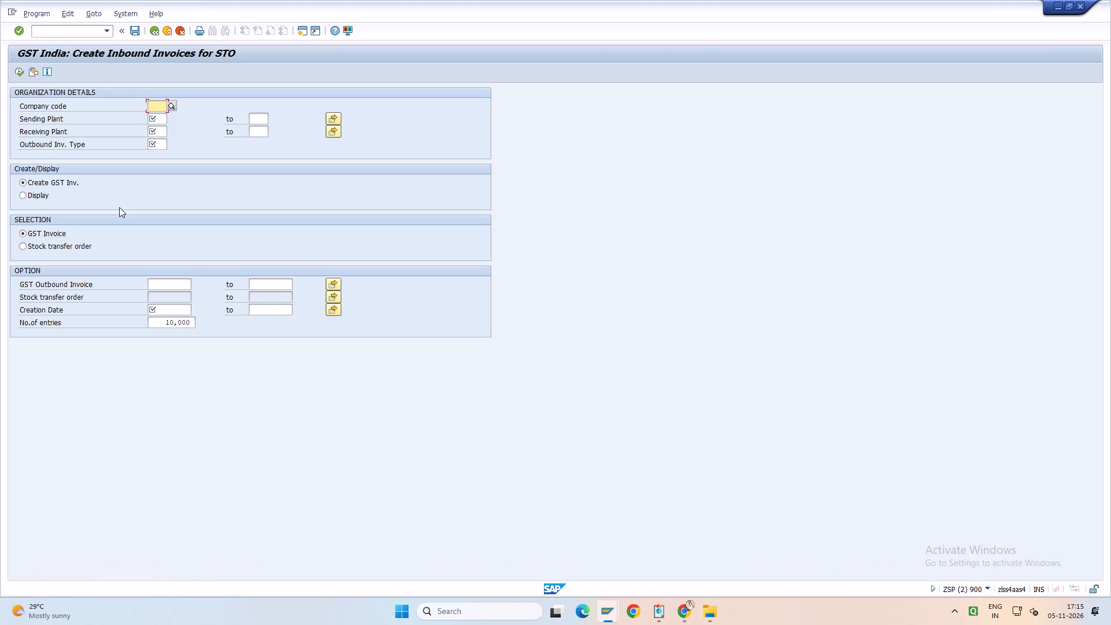
Fill the organization details with company code 2920, sending plant H801, receiving plant h552 and outbound invoice type ZGst.
key(space)
key(Down)
key(Down)
key(Return)
key(Down)
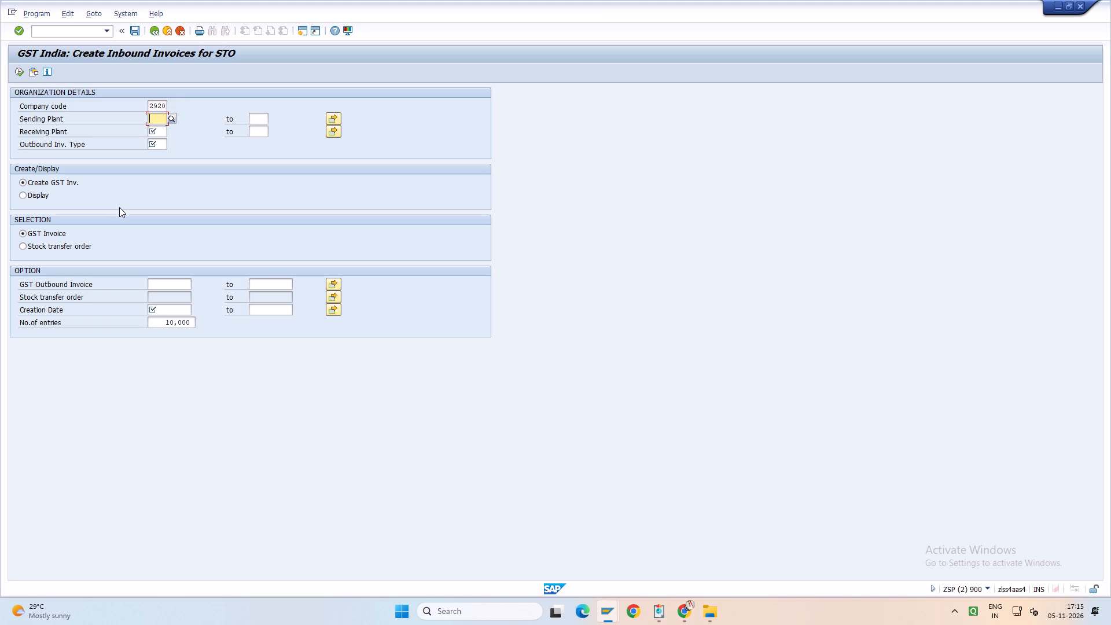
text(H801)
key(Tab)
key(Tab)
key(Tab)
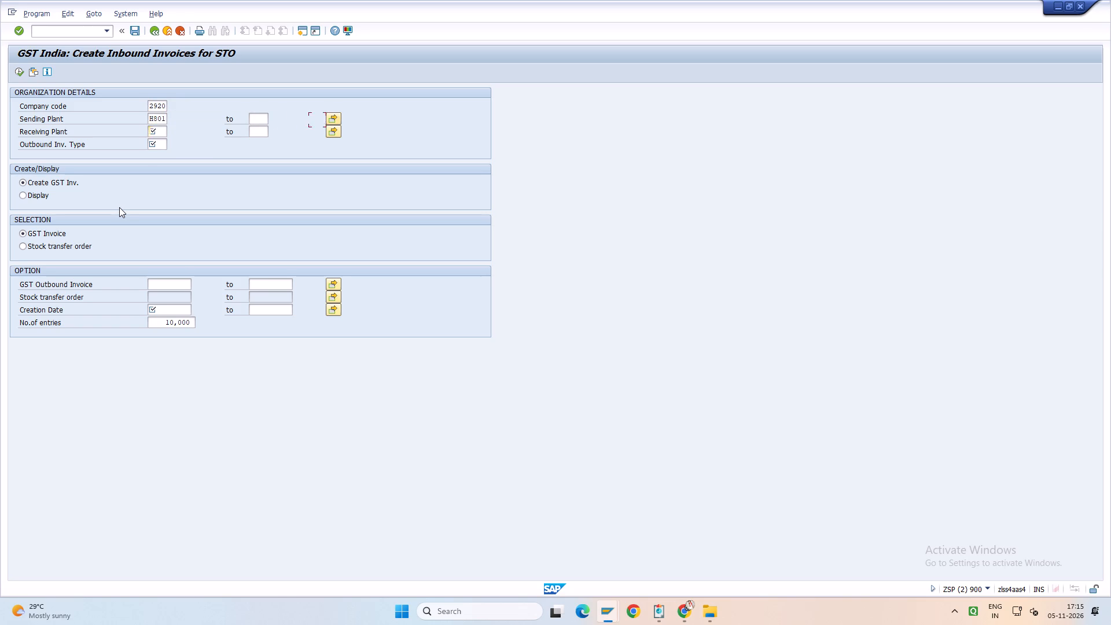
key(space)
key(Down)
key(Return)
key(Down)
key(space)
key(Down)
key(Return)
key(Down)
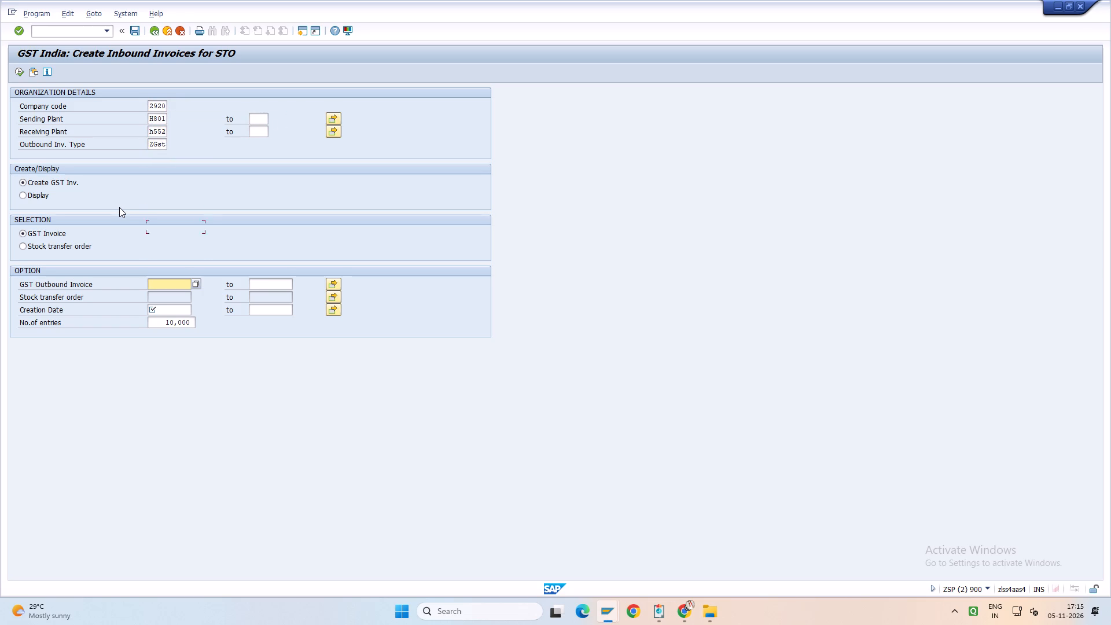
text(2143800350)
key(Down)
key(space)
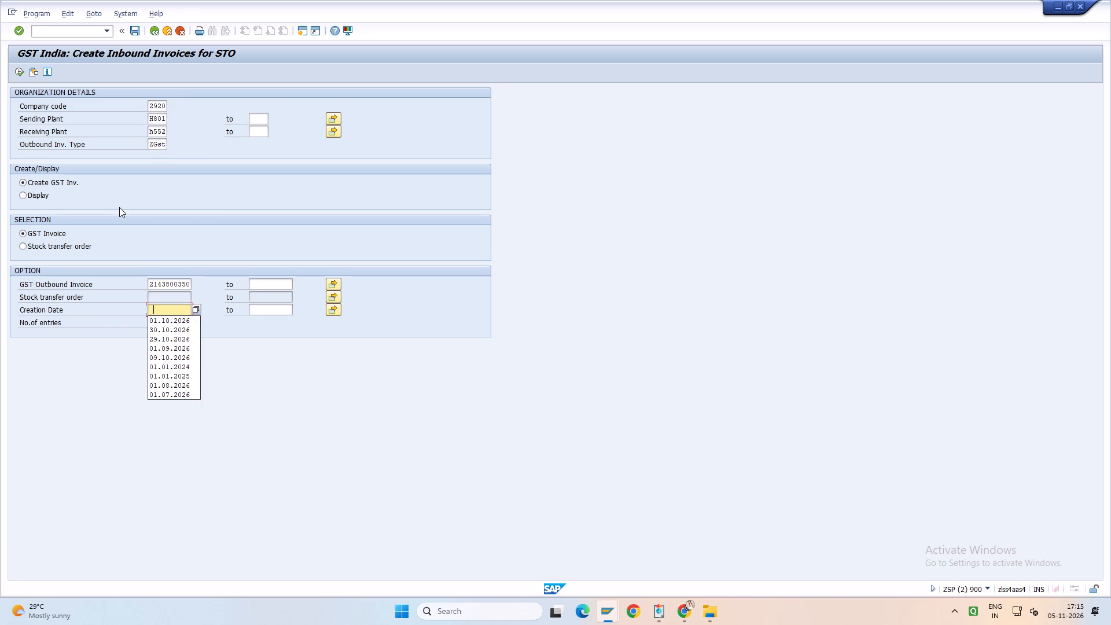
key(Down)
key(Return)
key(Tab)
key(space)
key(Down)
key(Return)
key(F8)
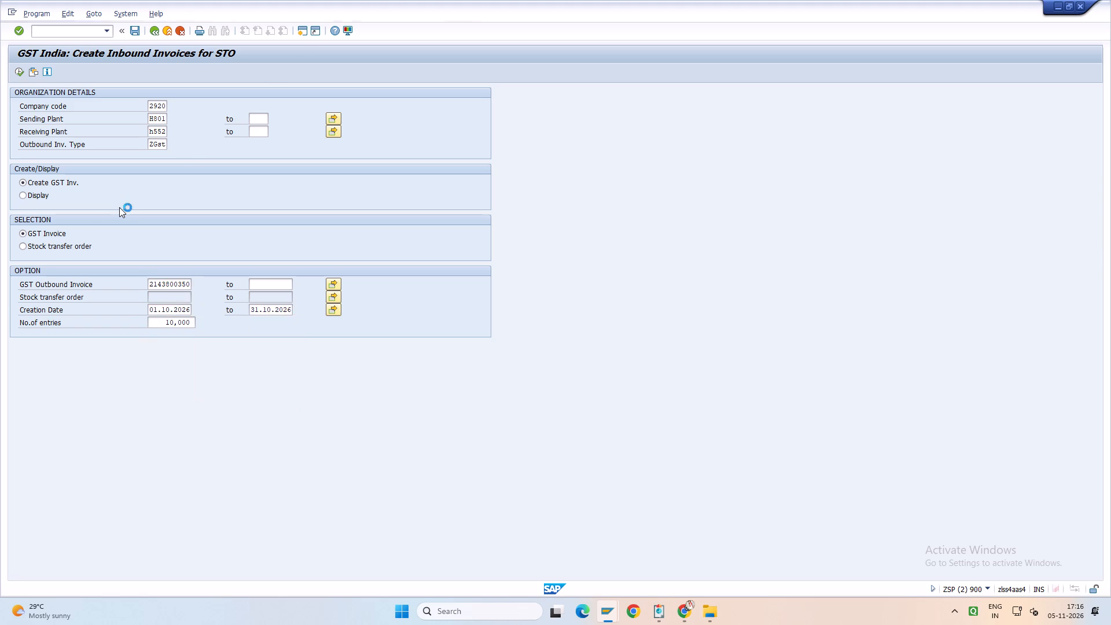
click(14, 106)
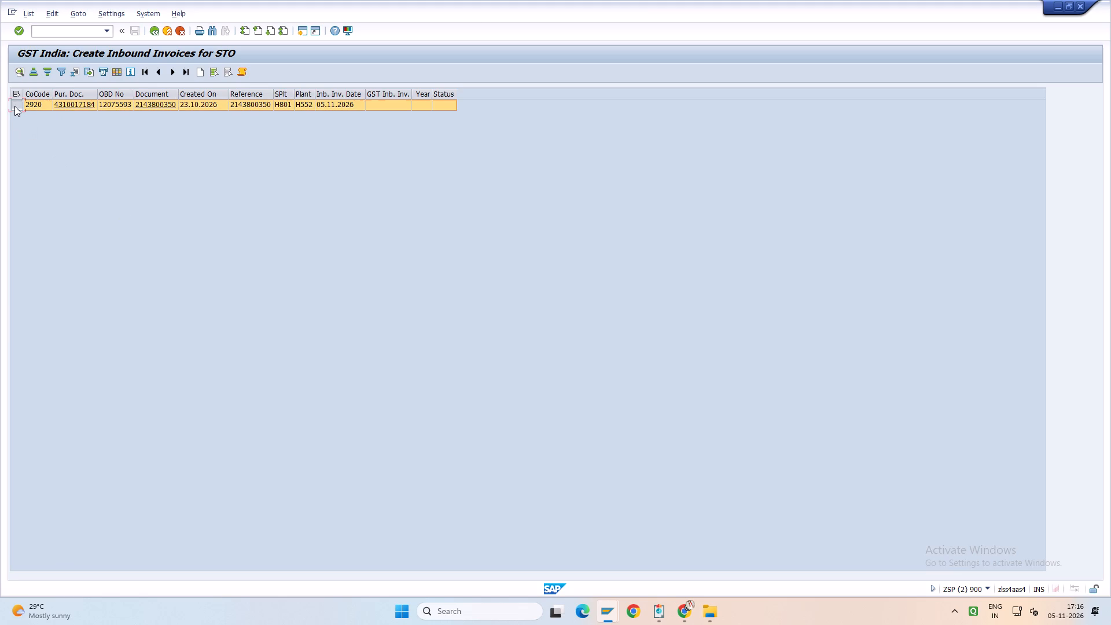
key(F9)
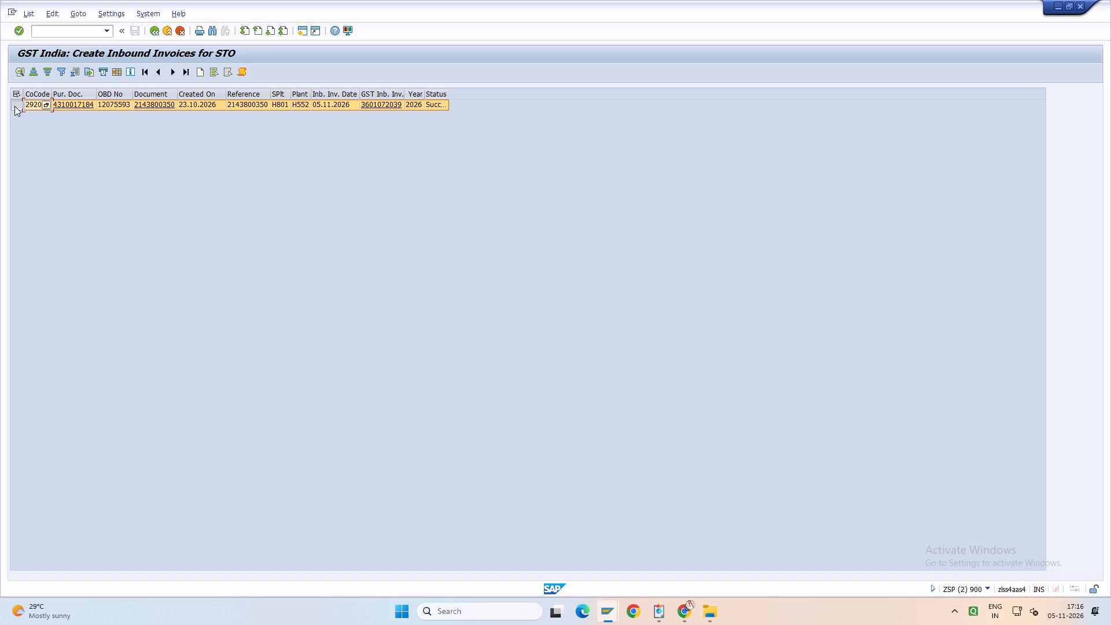
Copy the OBD number 12075593 from the processed invoice row.
click(117, 106)
key(ctrl+y)
key(ctrl+c)
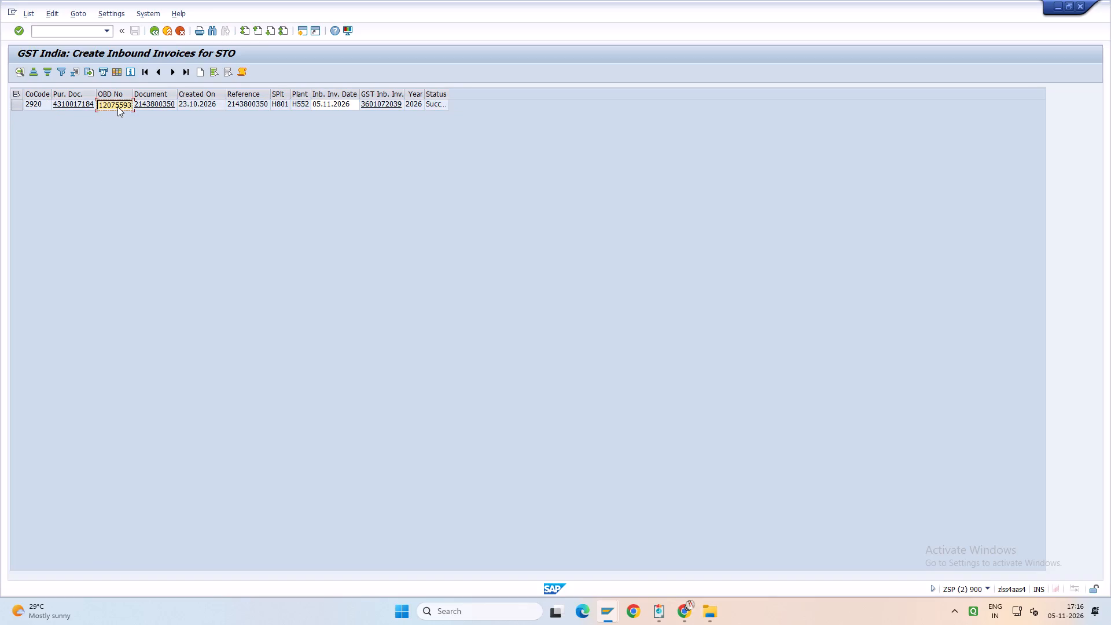
key(alt+Tab)
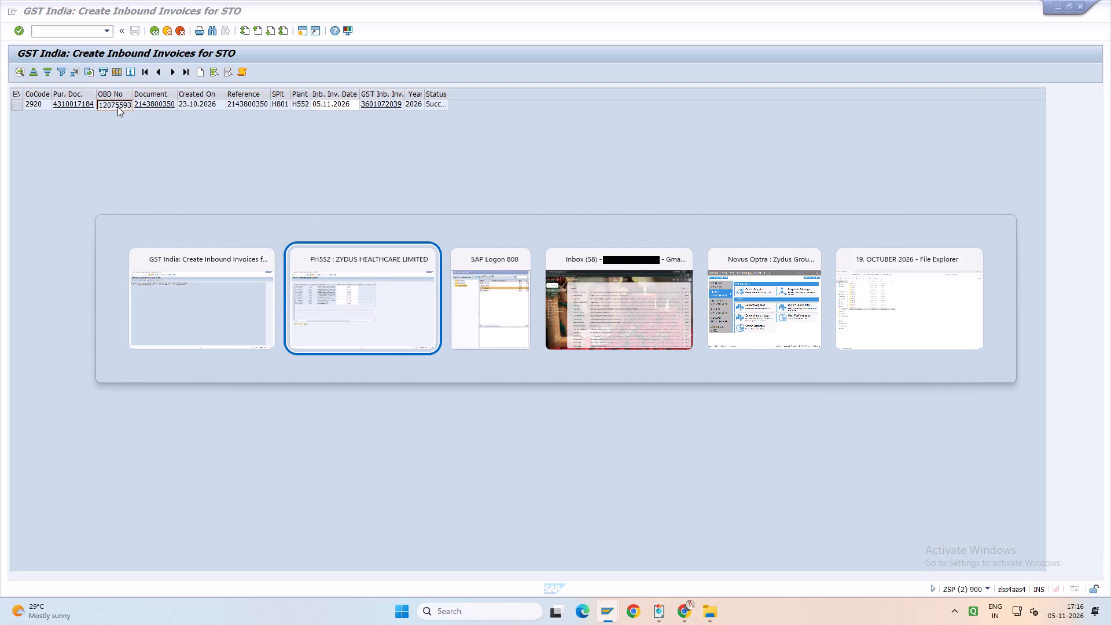
key(alt+Left)
Open the MIGO transaction in a new session and load outbound delivery 12075593 for goods receipt.
click(301, 31)
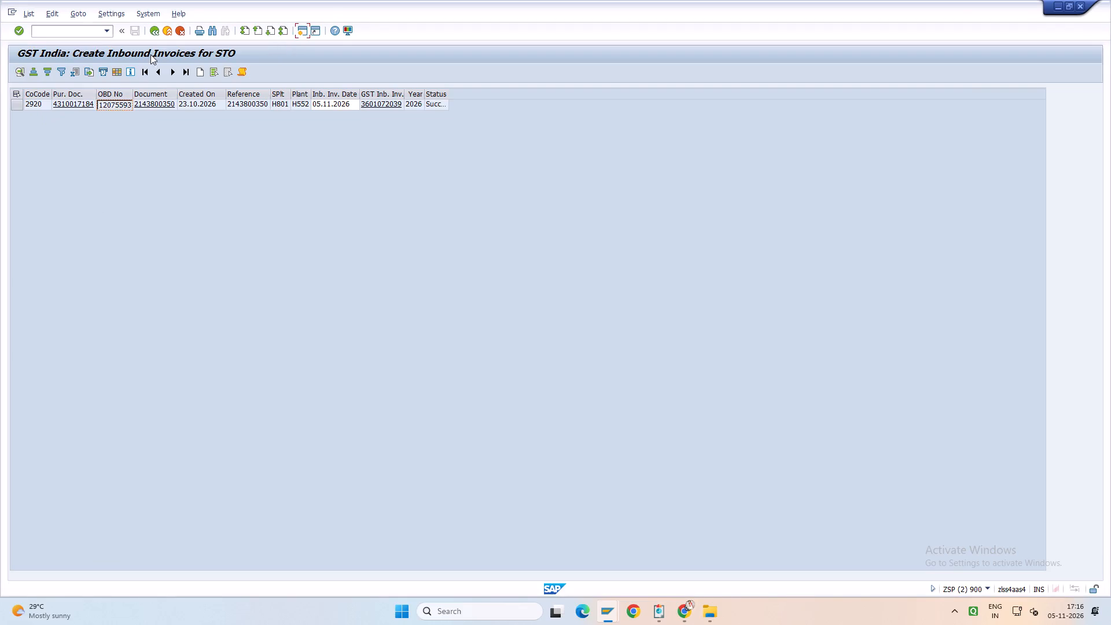
click(90, 34)
text(/NMIGO)
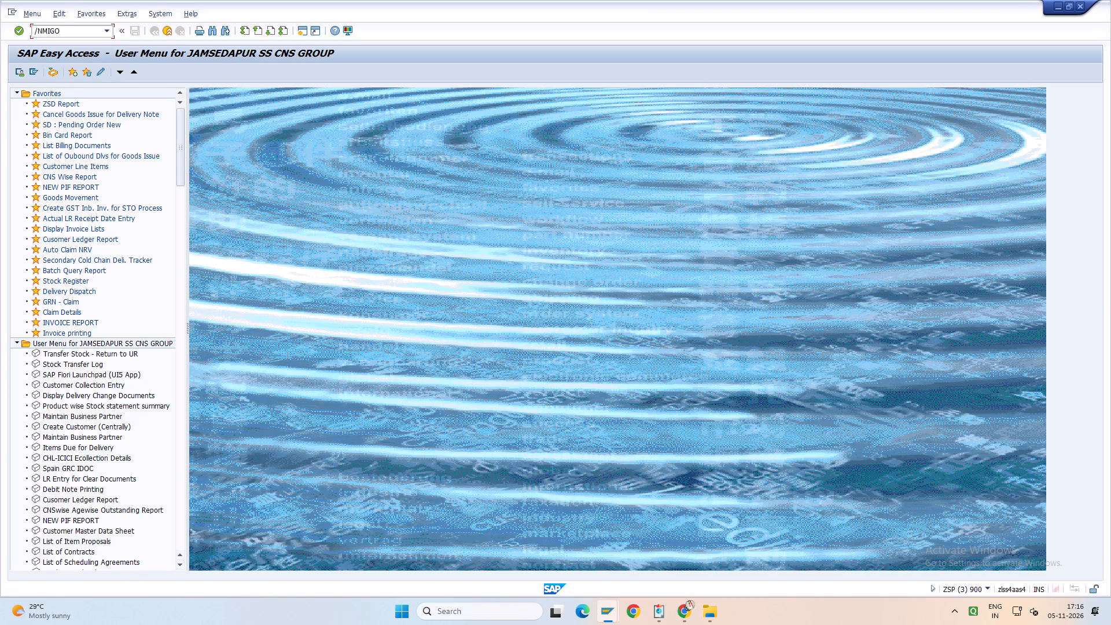
key(Return)
key(ctrl+v)
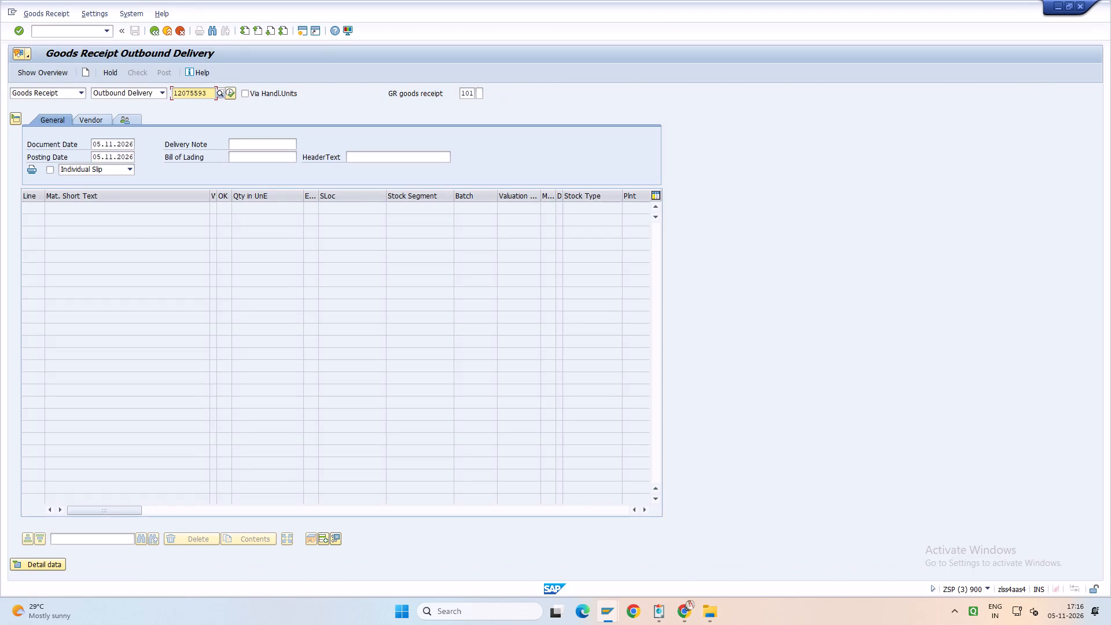
key(Return)
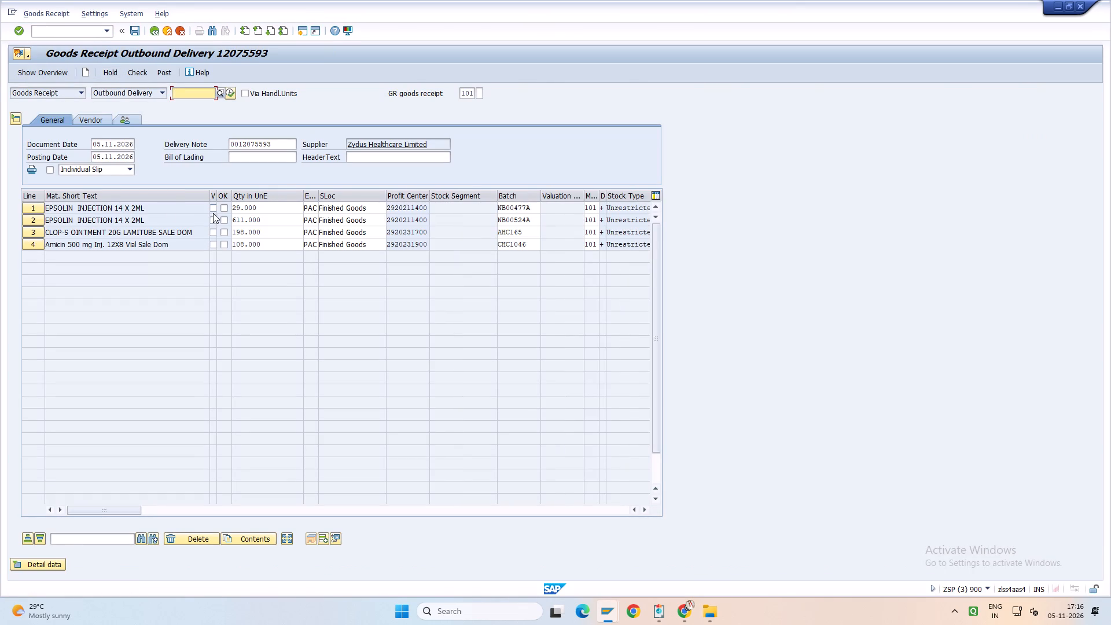
Tick the V and OK checkboxes for all four delivery item lines.
click(213, 209)
click(260, 537)
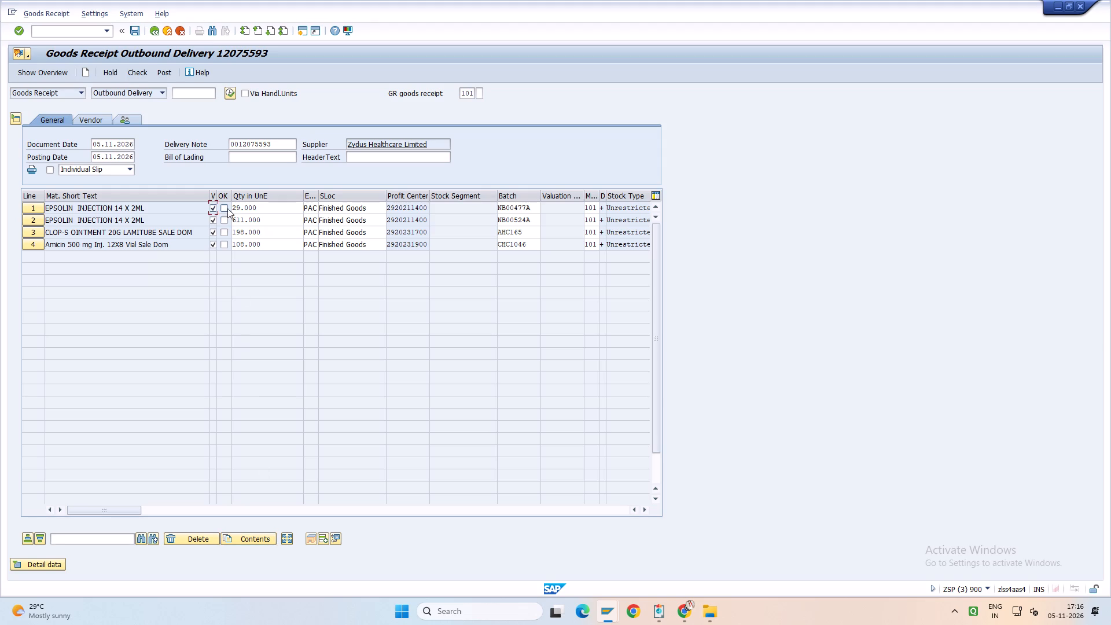
click(227, 208)
click(267, 539)
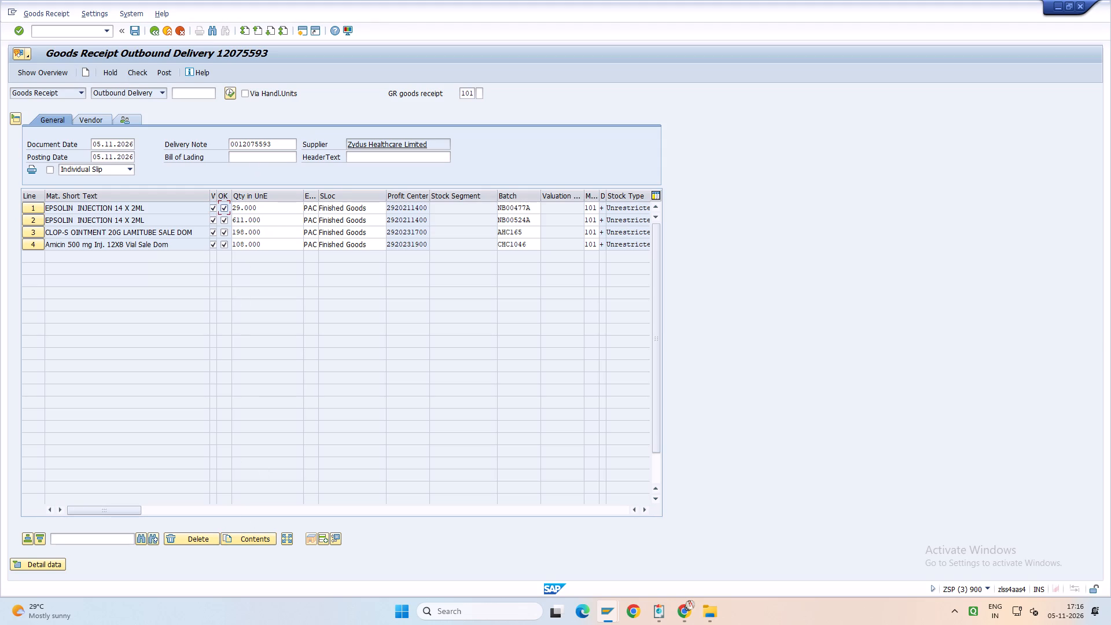
click(252, 157)
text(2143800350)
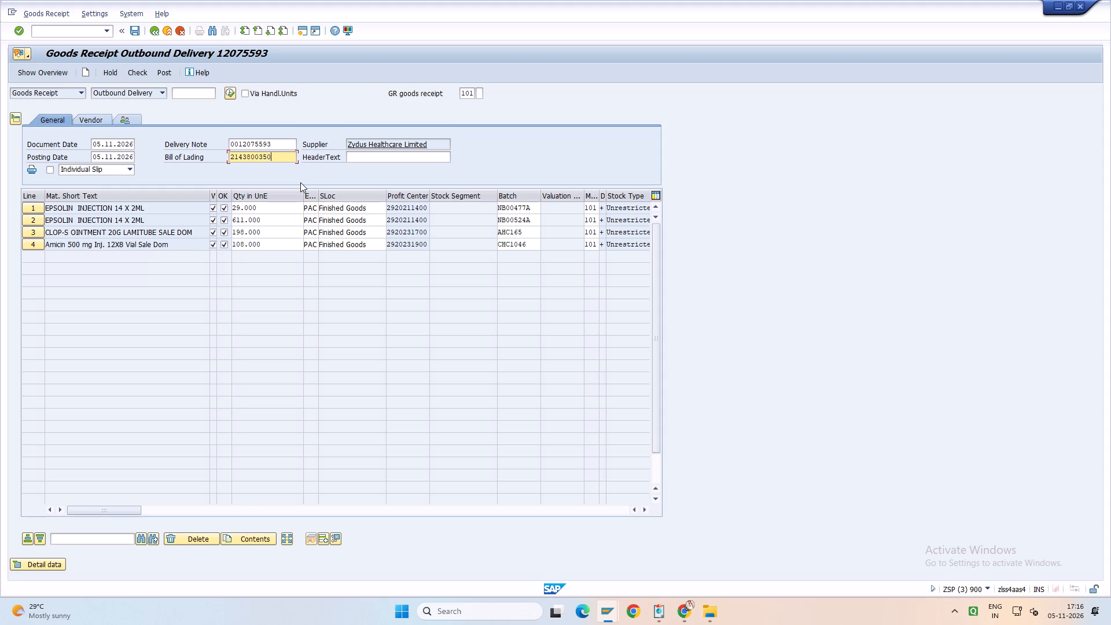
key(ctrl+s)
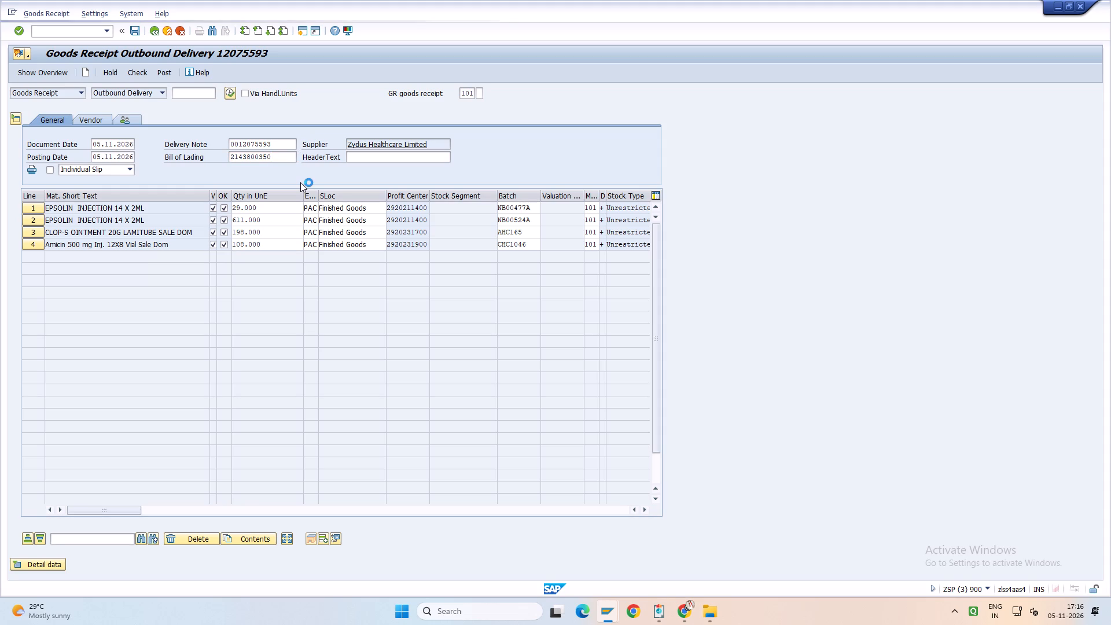
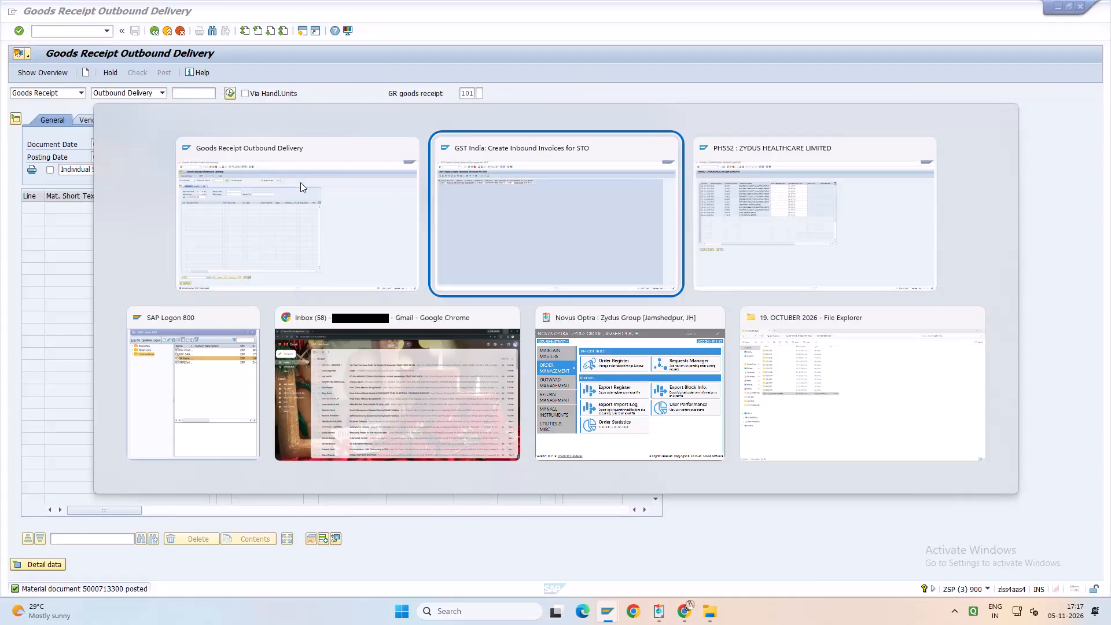
key(alt+Tab)
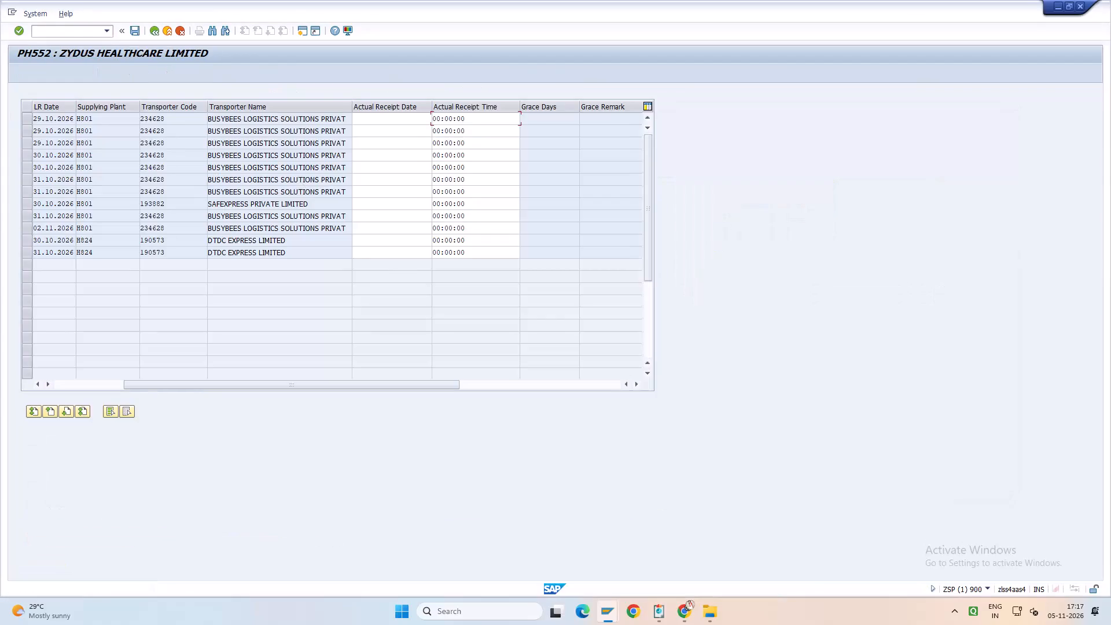
drag(378, 384, 99, 369)
scroll(72, 215, up, 5)
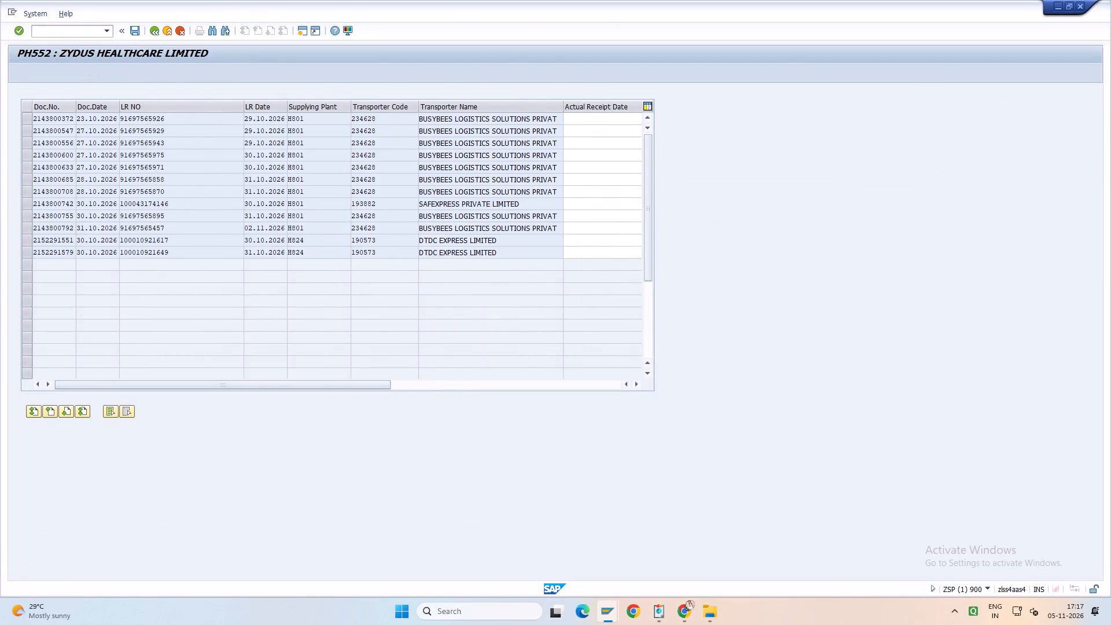
click(24, 121)
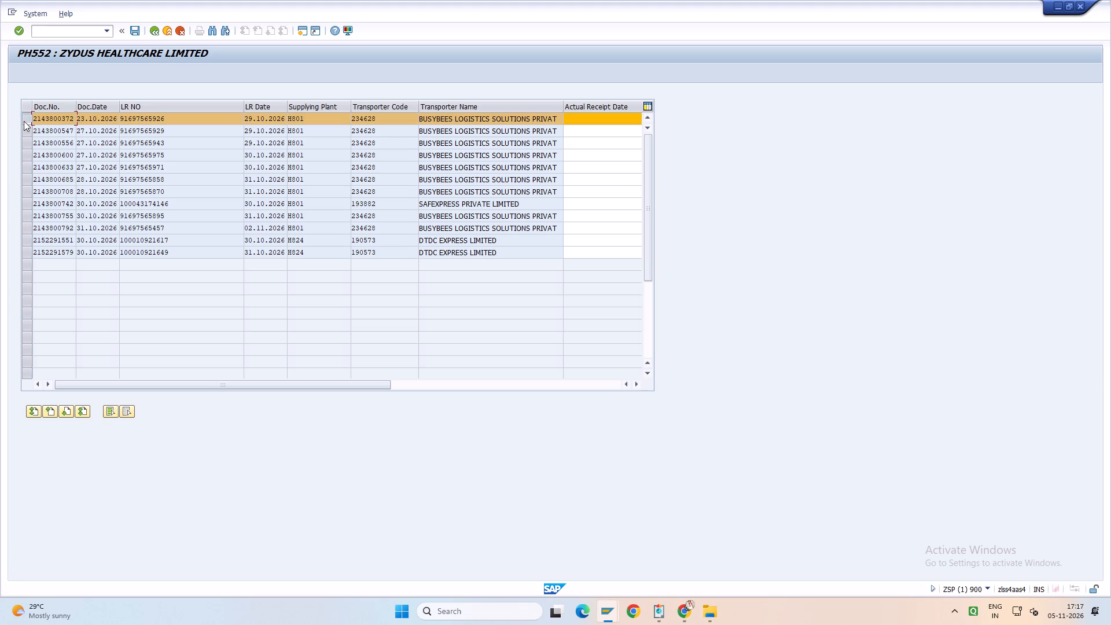
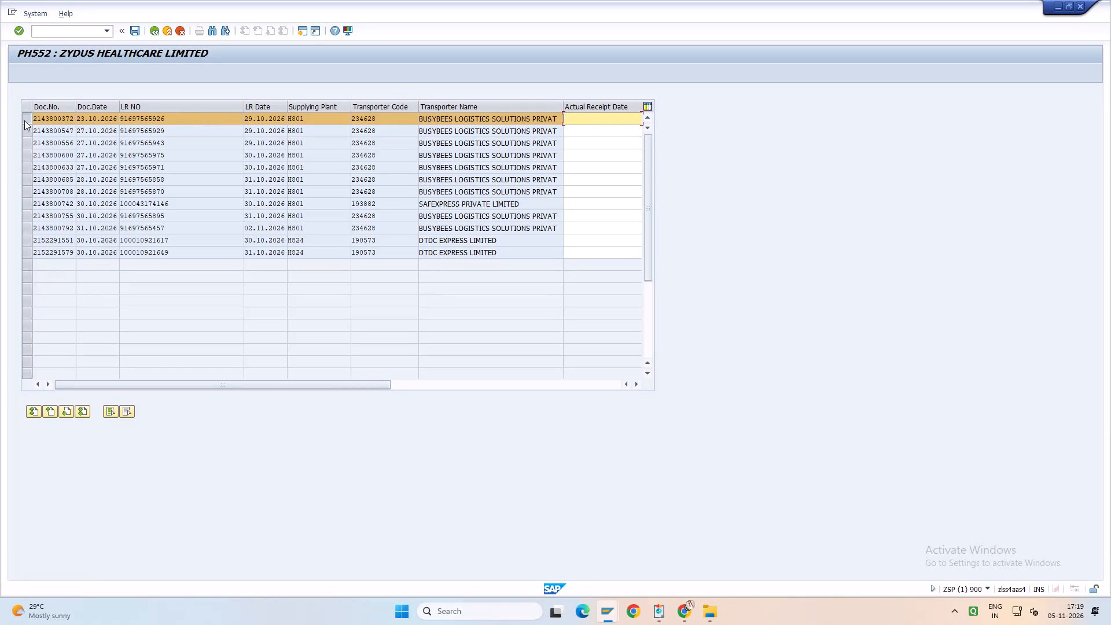
key(space)
key(Down)
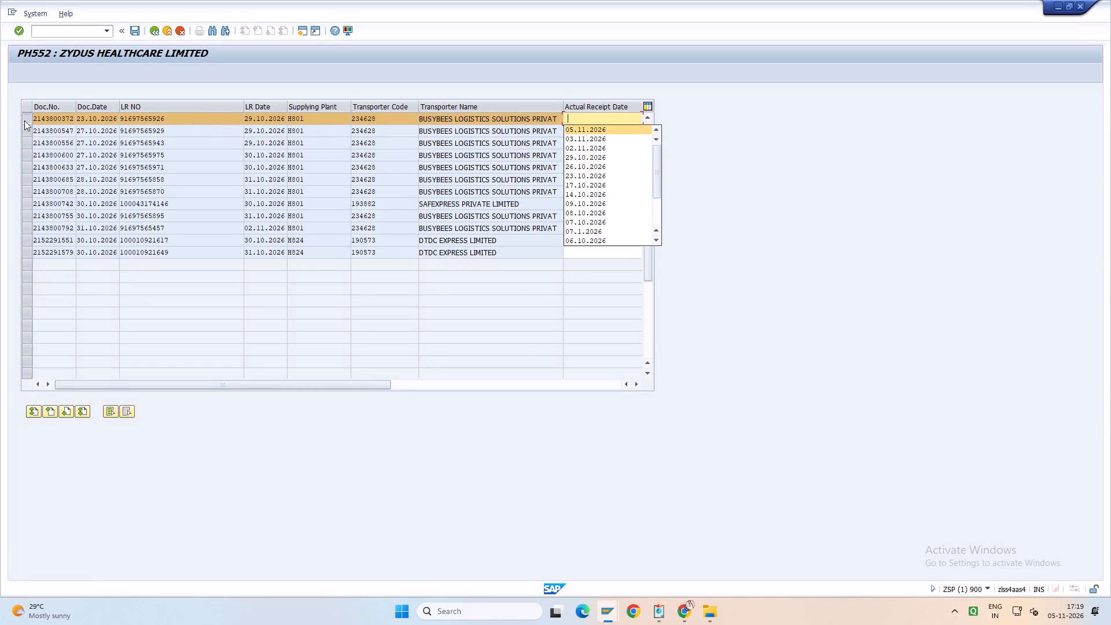
key(Return)
key(Tab)
key(space)
key(Down)
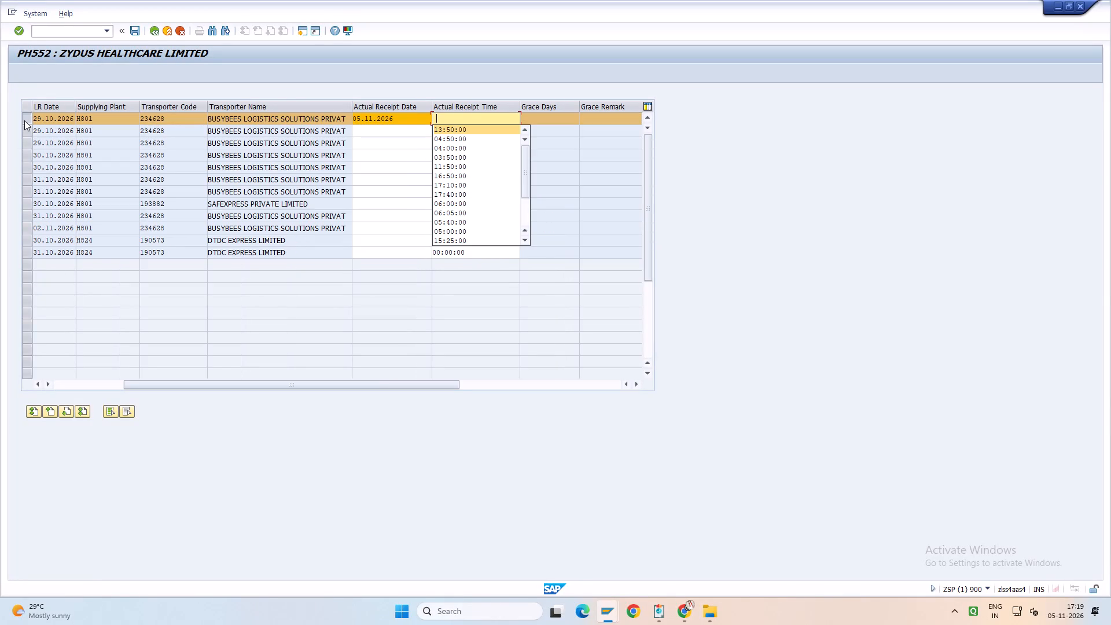
key(Return)
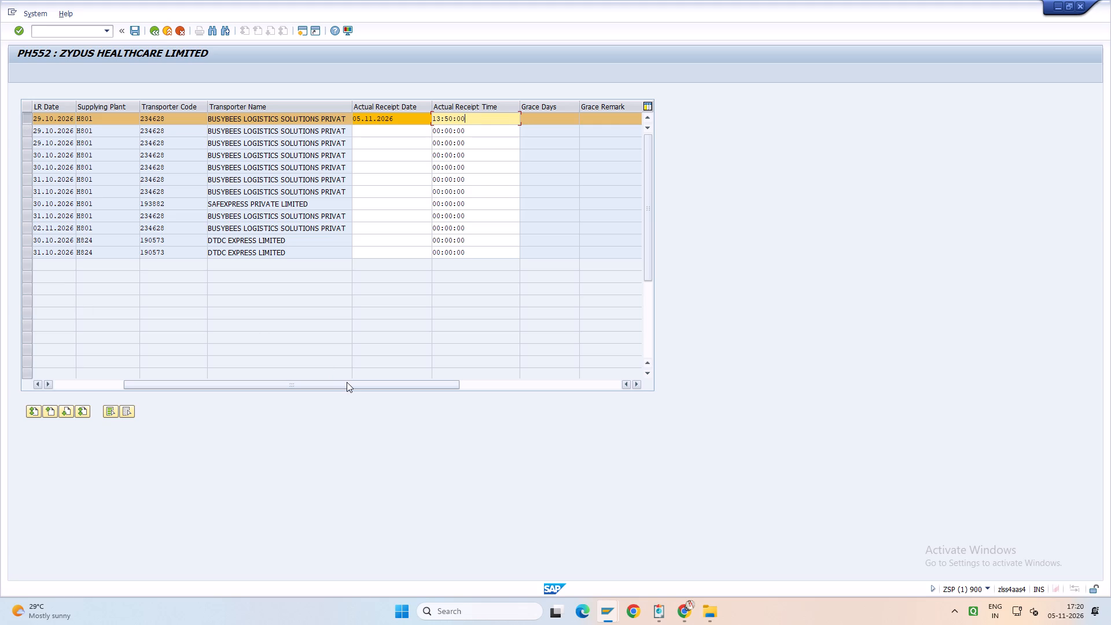
drag(351, 385, 221, 376)
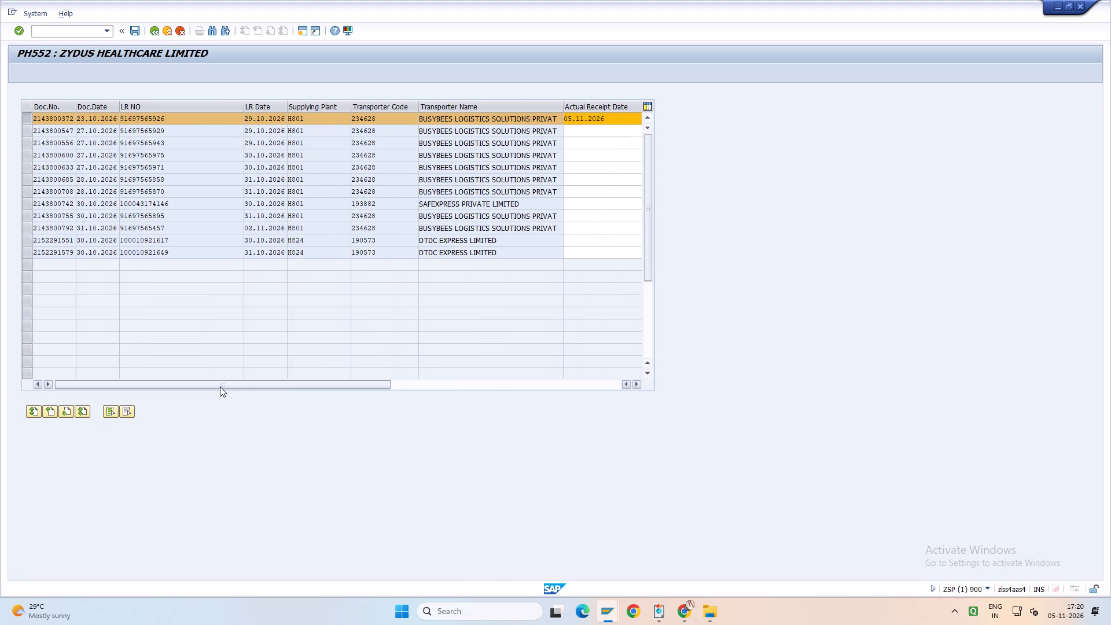
drag(220, 387, 304, 387)
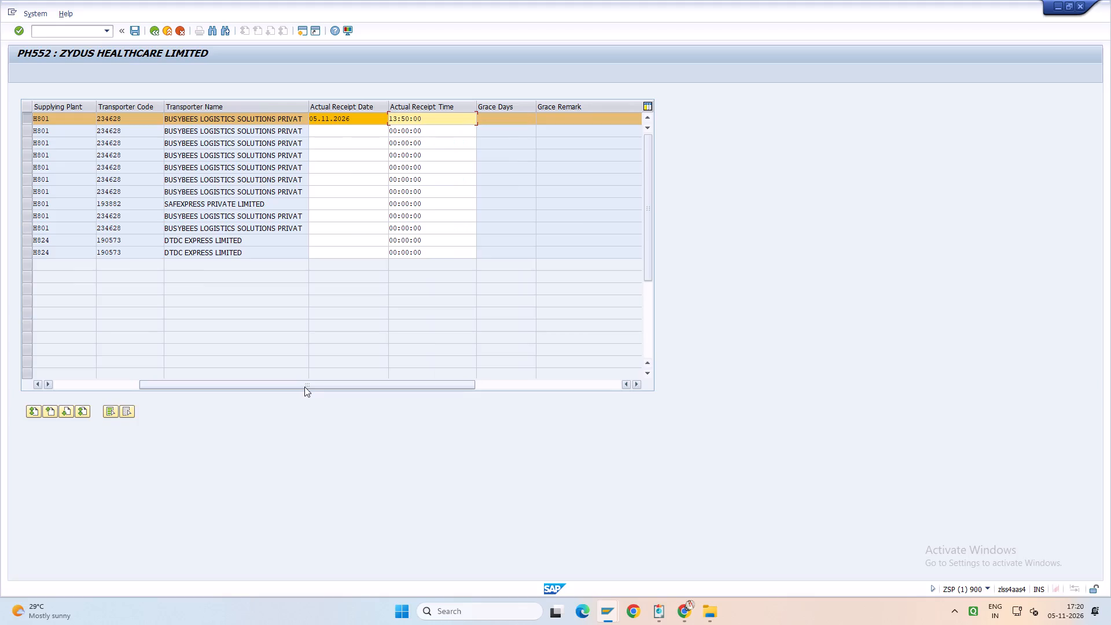
key(ctrl+s)
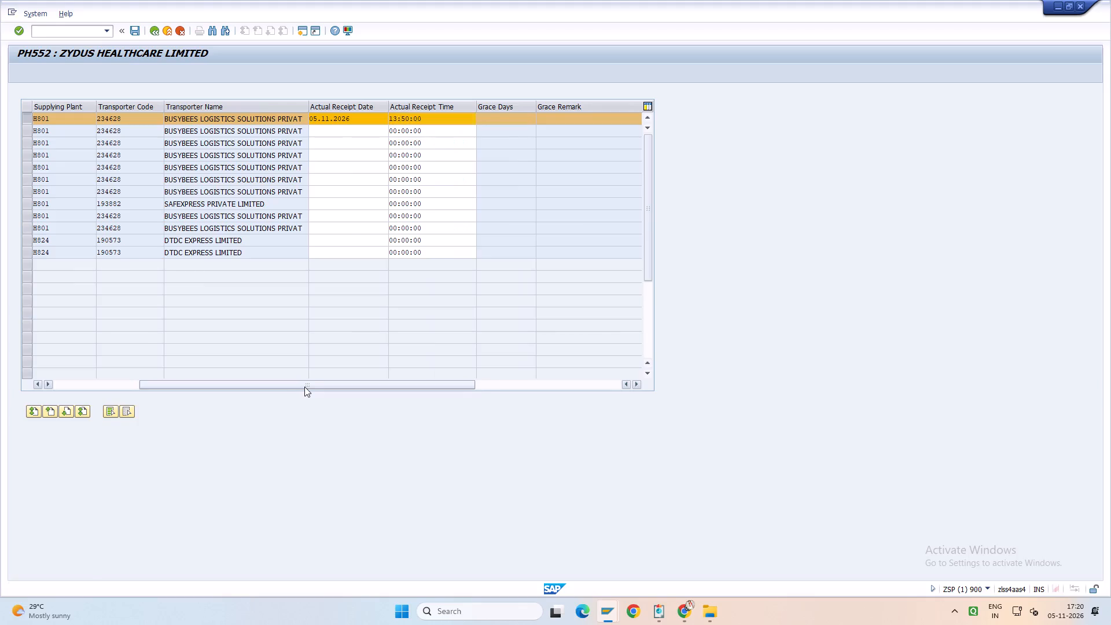
key(alt+Tab)
key(alt+Tab)
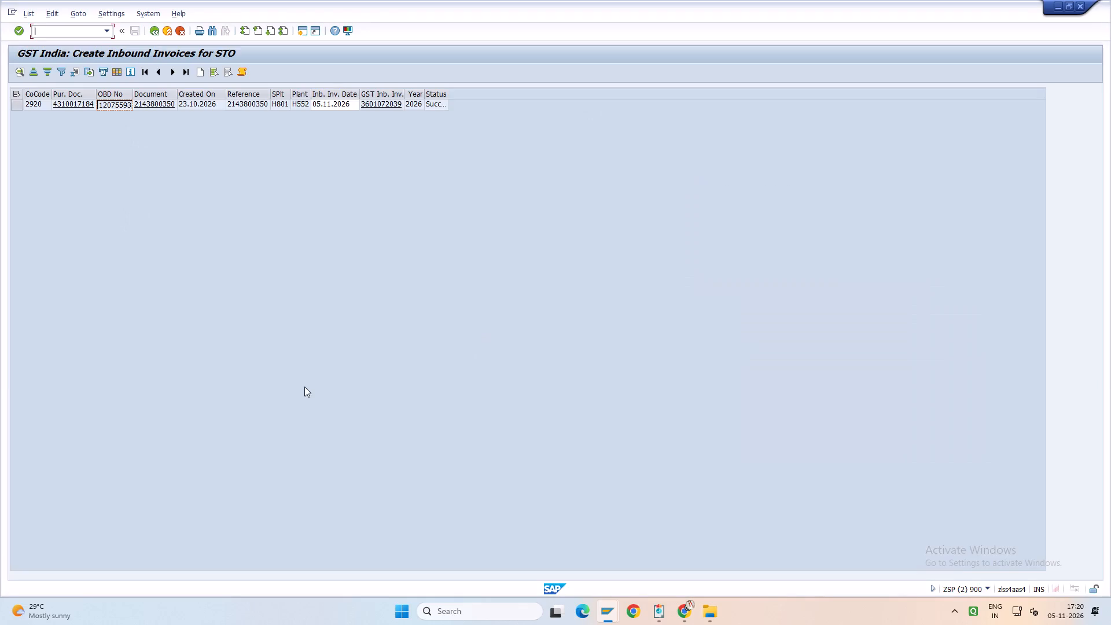
key(F3)
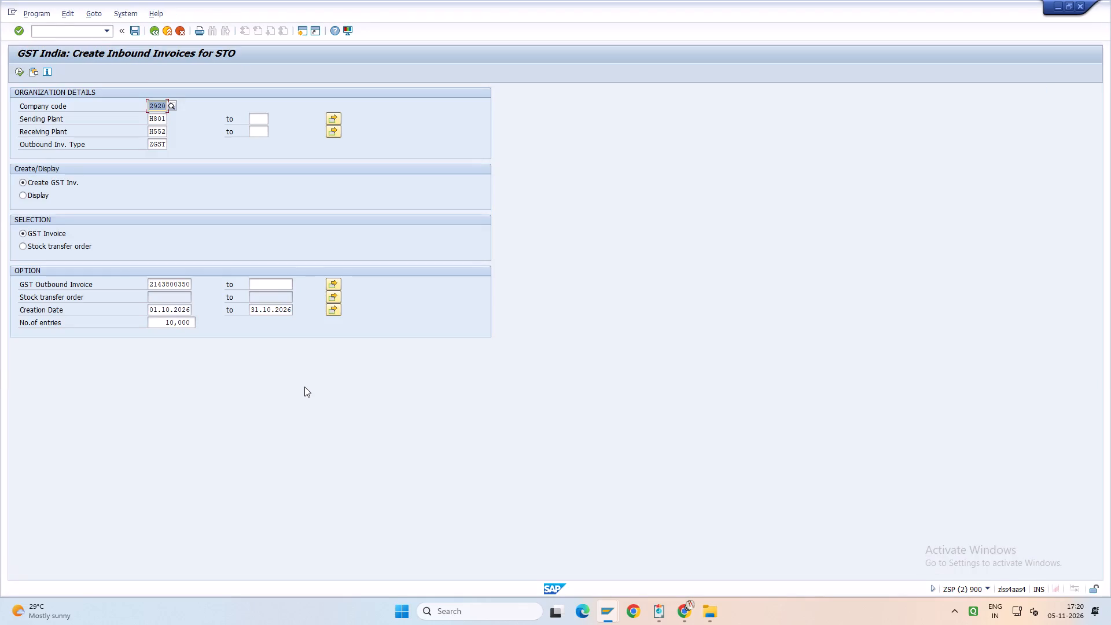
key(Down)
key(Down)
key(Down)
key(Down)
key(ctrl+a)
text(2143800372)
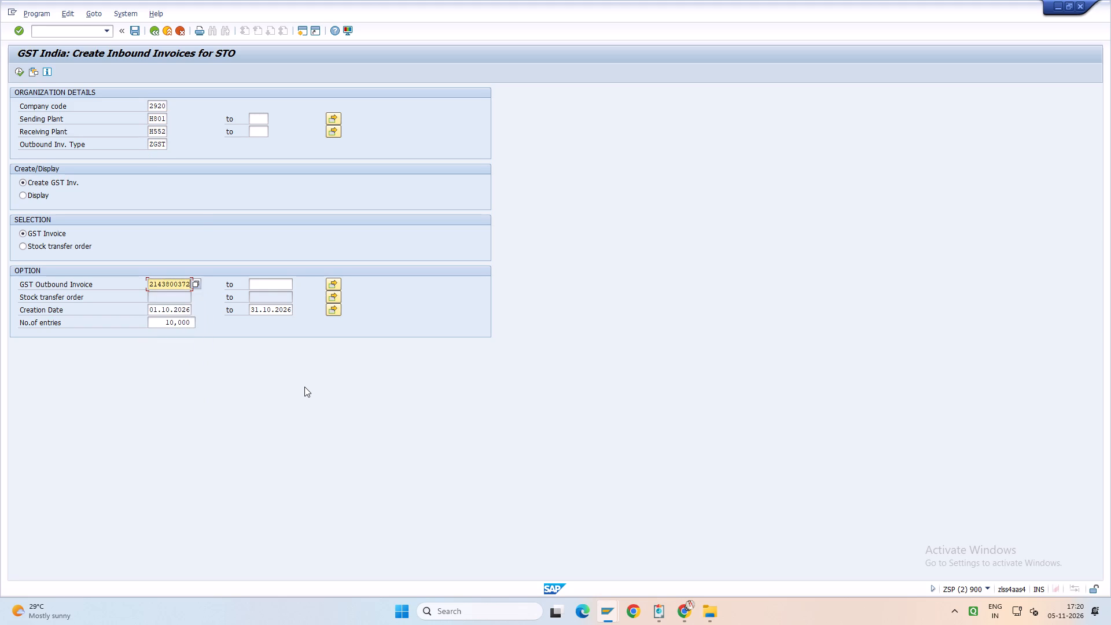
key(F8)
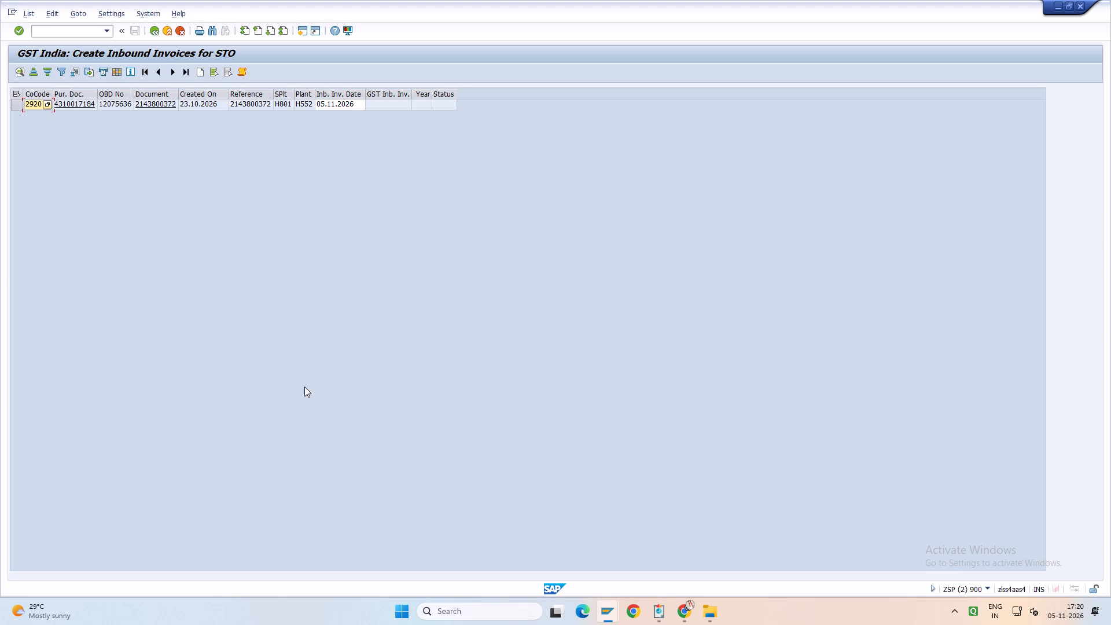
click(14, 108)
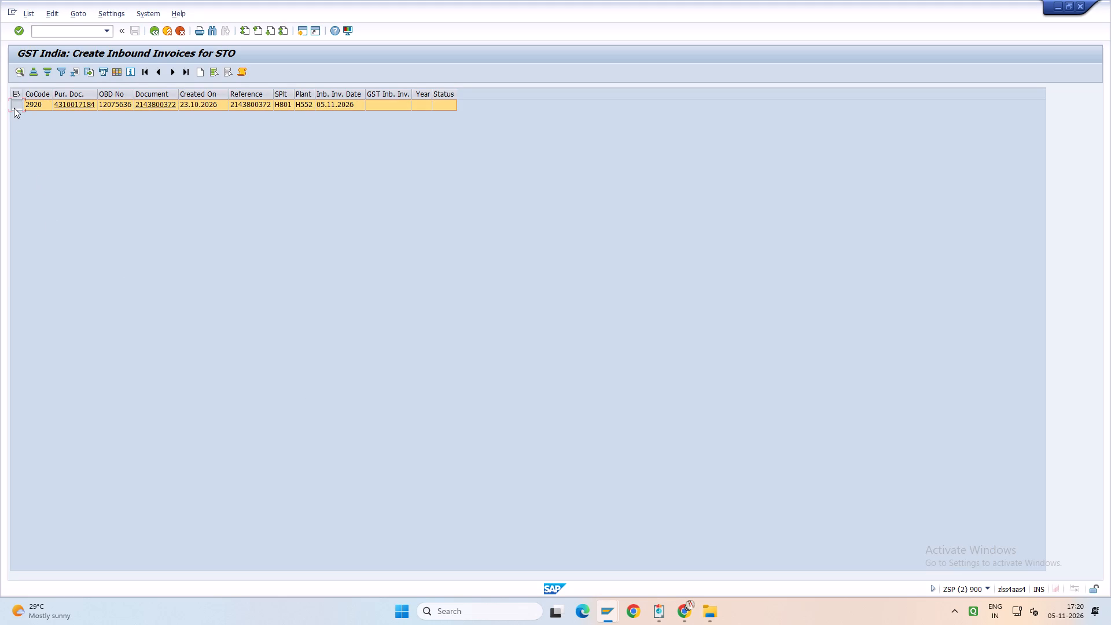
key(F9)
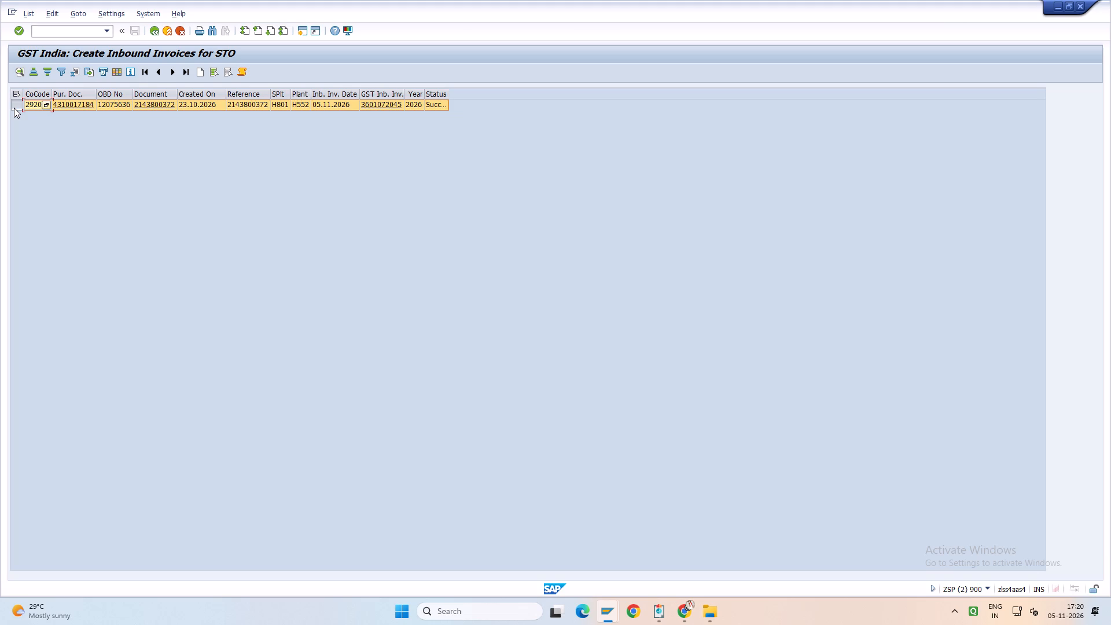
Copy outbound delivery number 12075636 from the invoice row and load it in the Goods Receipt Outbound Delivery session.
click(117, 105)
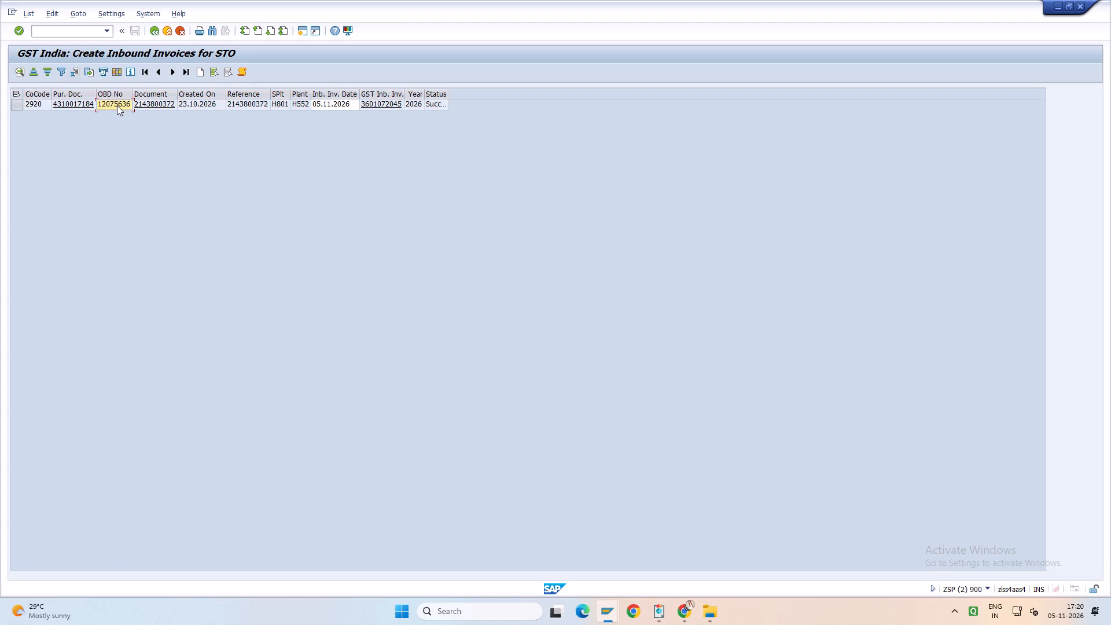
key(ctrl+y)
key(ctrl+c)
key(alt+Tab)
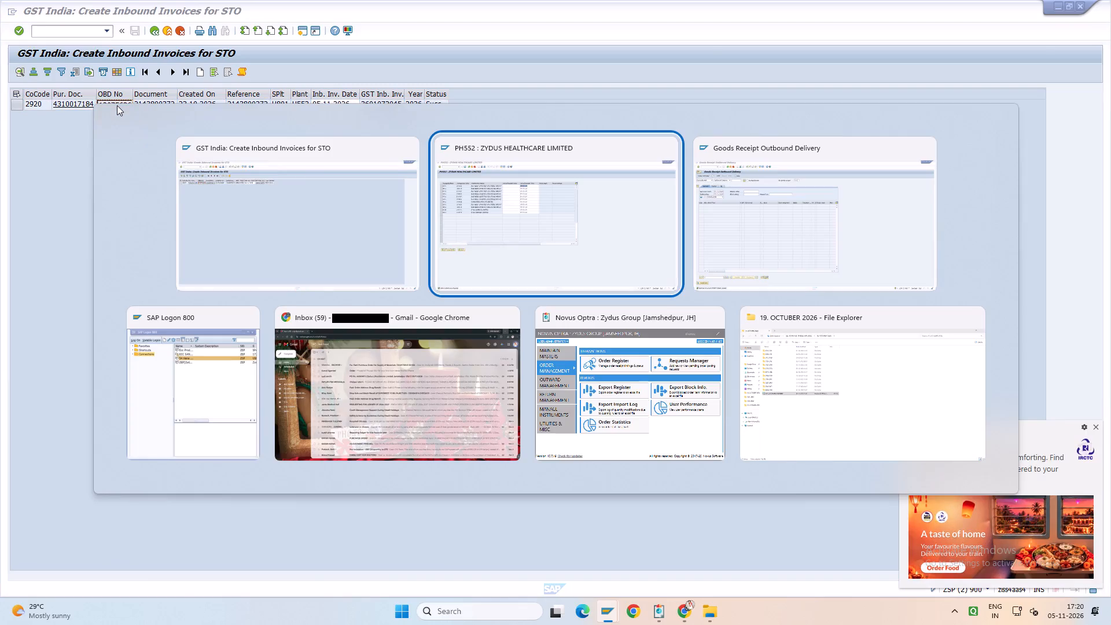
key(alt+Tab)
key(ctrl+v)
key(Return)
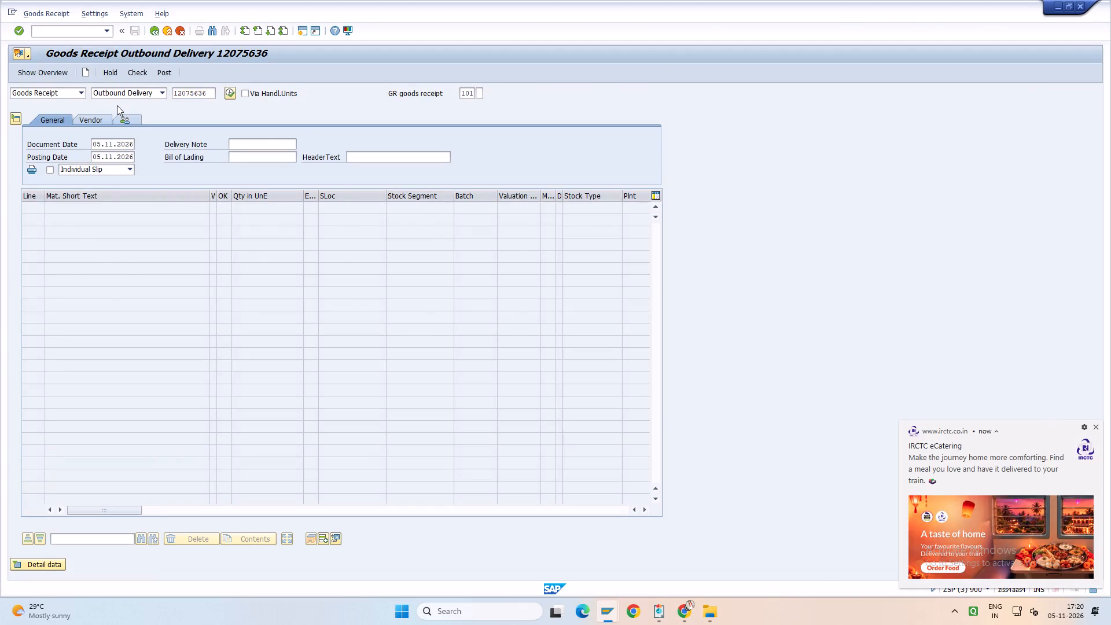
Mark the V and OK checkboxes on the first delivery line and copy both marks to all item lines.
click(214, 208)
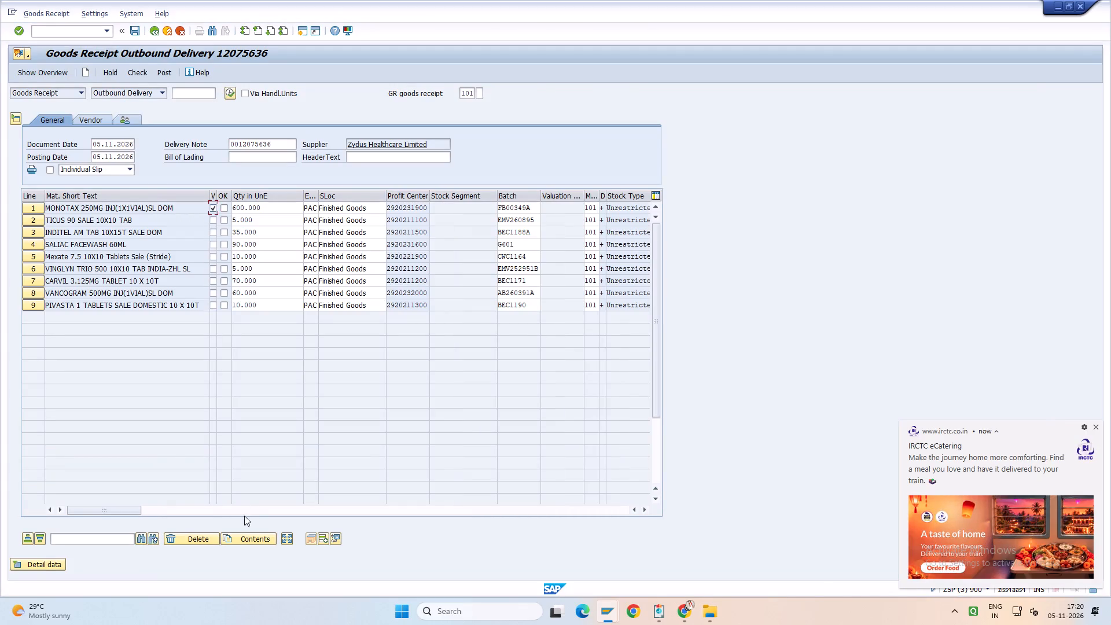
click(257, 535)
click(227, 208)
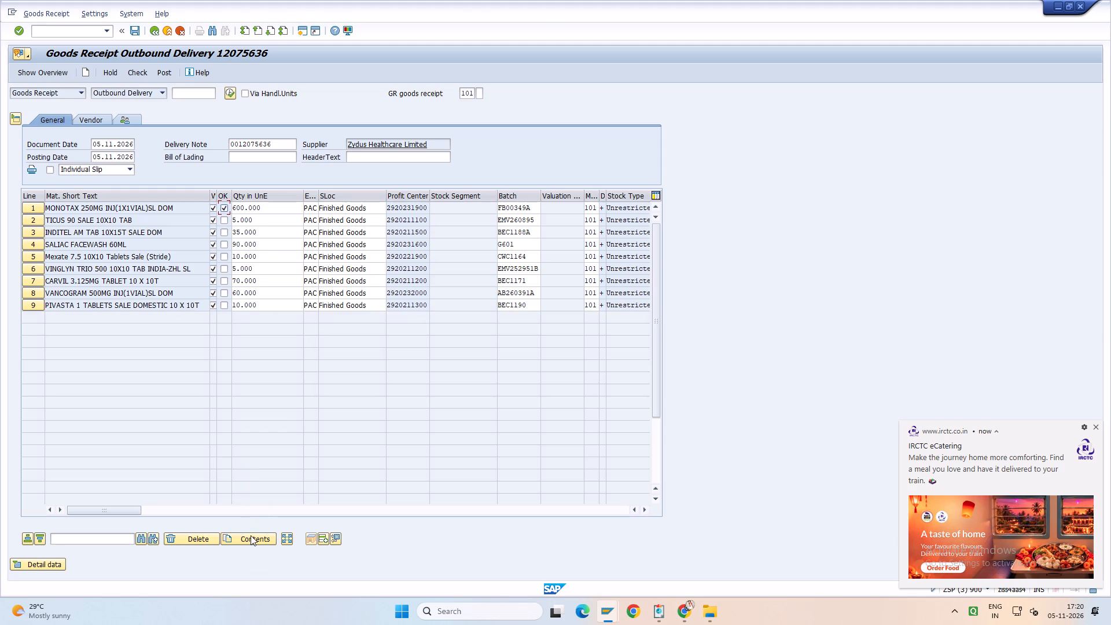
click(251, 535)
click(252, 157)
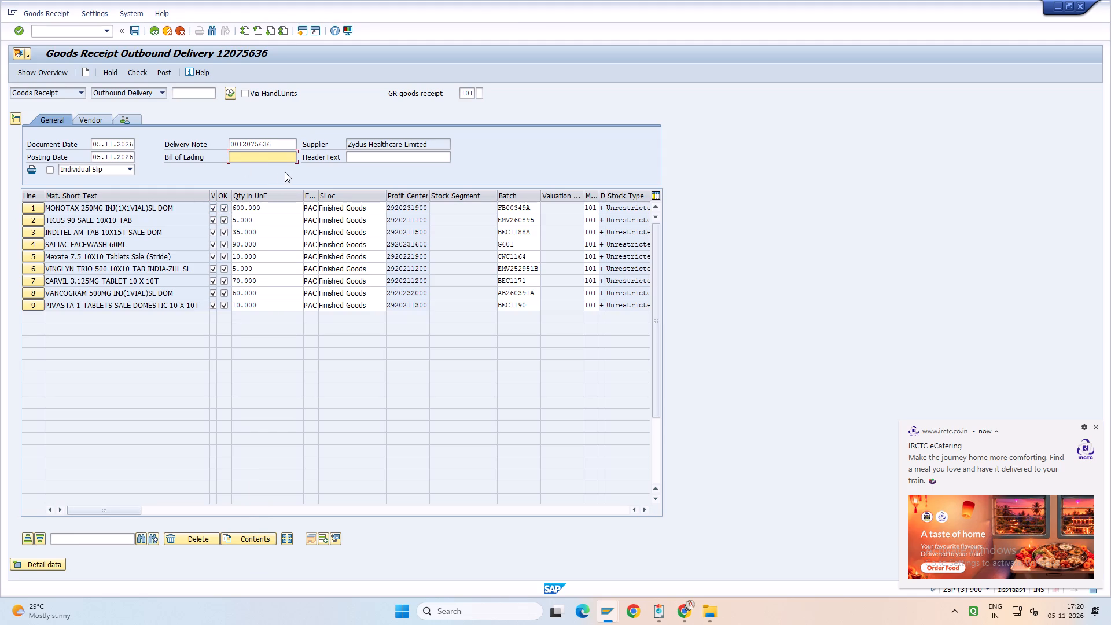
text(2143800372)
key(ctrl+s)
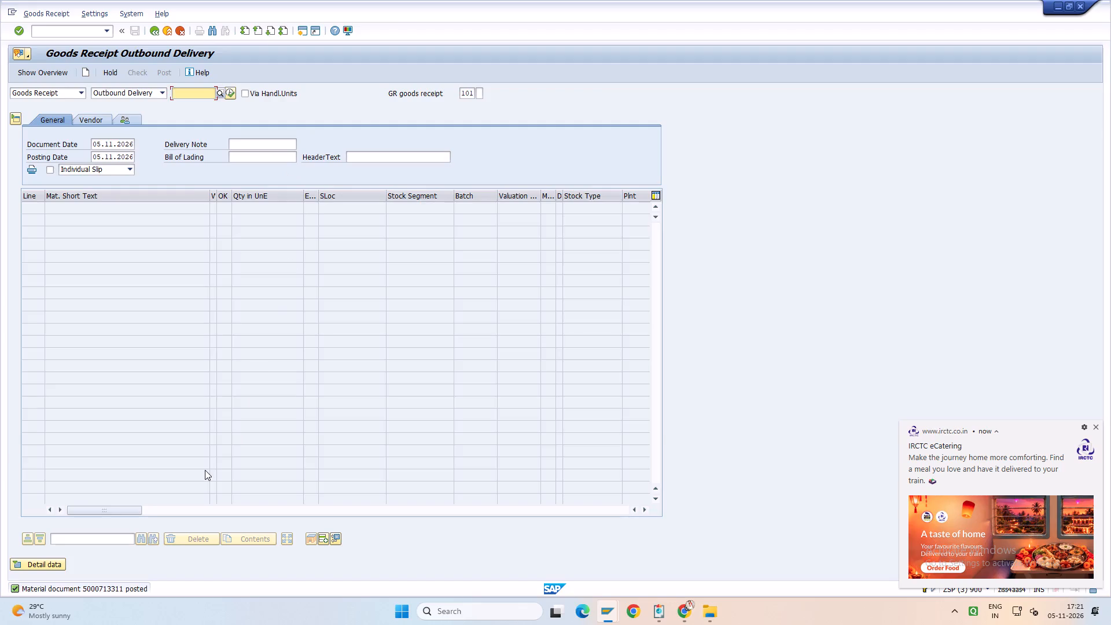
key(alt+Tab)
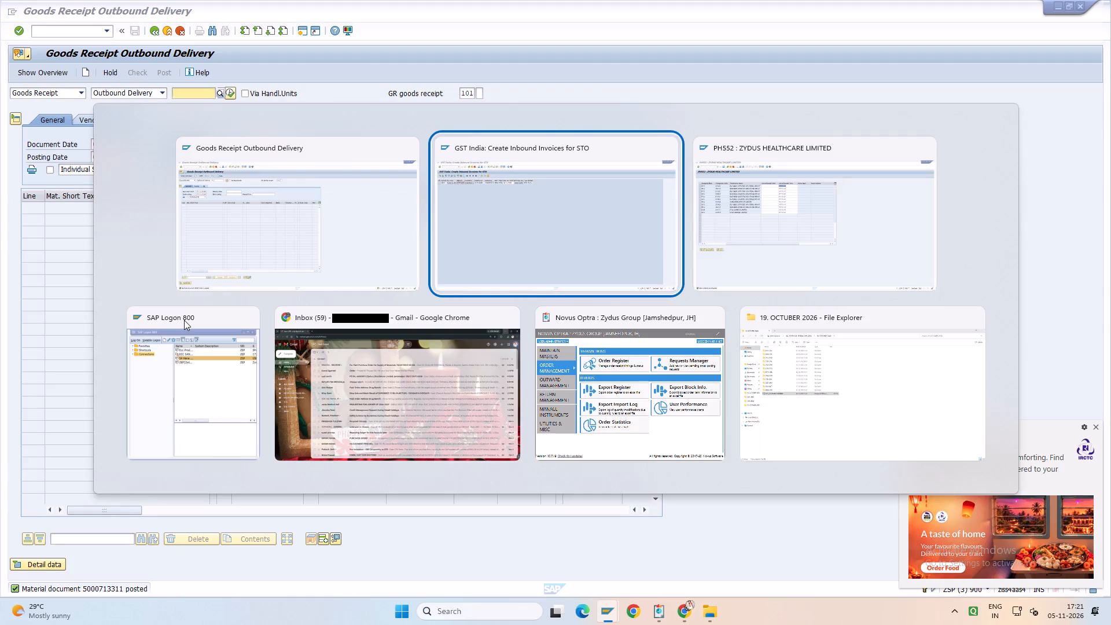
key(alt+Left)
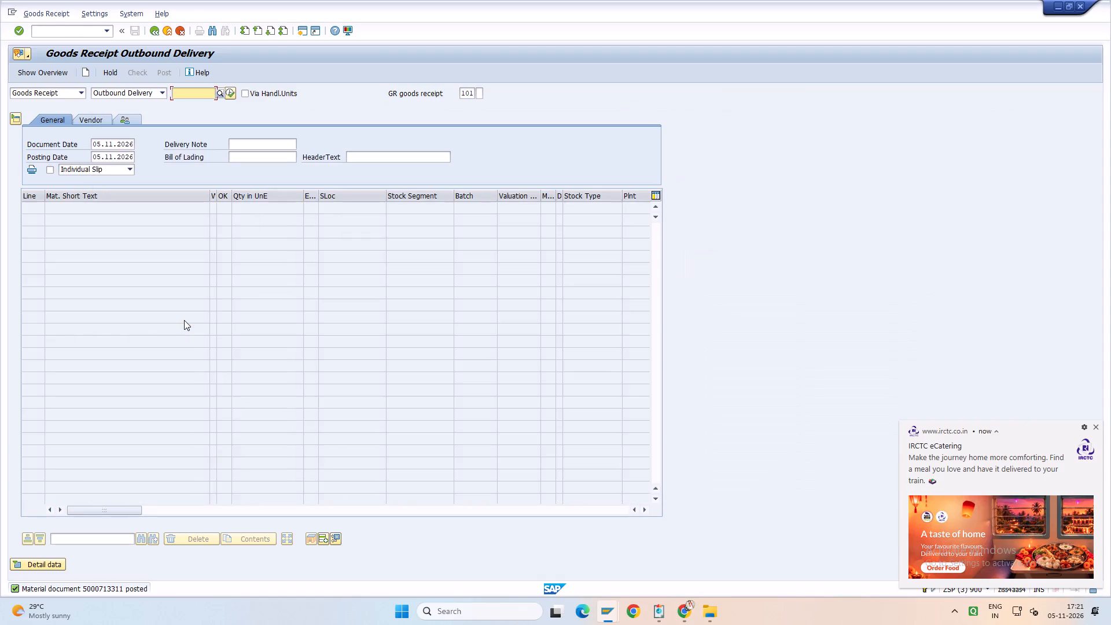
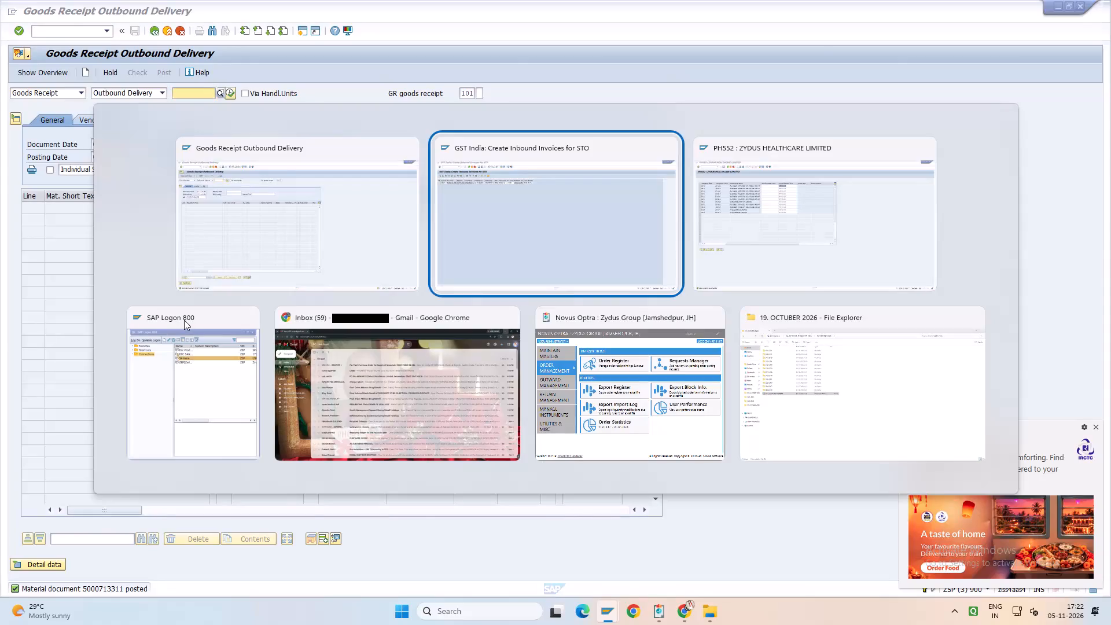
Switch to the PH552 receipt session and check the document and LR numbers of the remaining stock transfers.
key(alt+Tab)
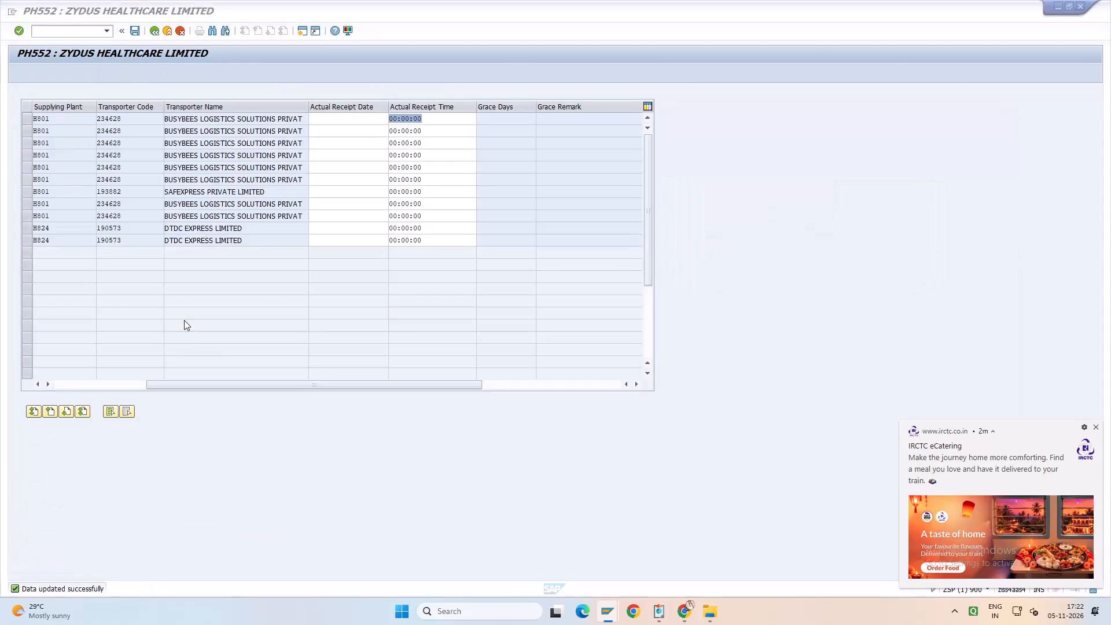
drag(259, 385, 64, 382)
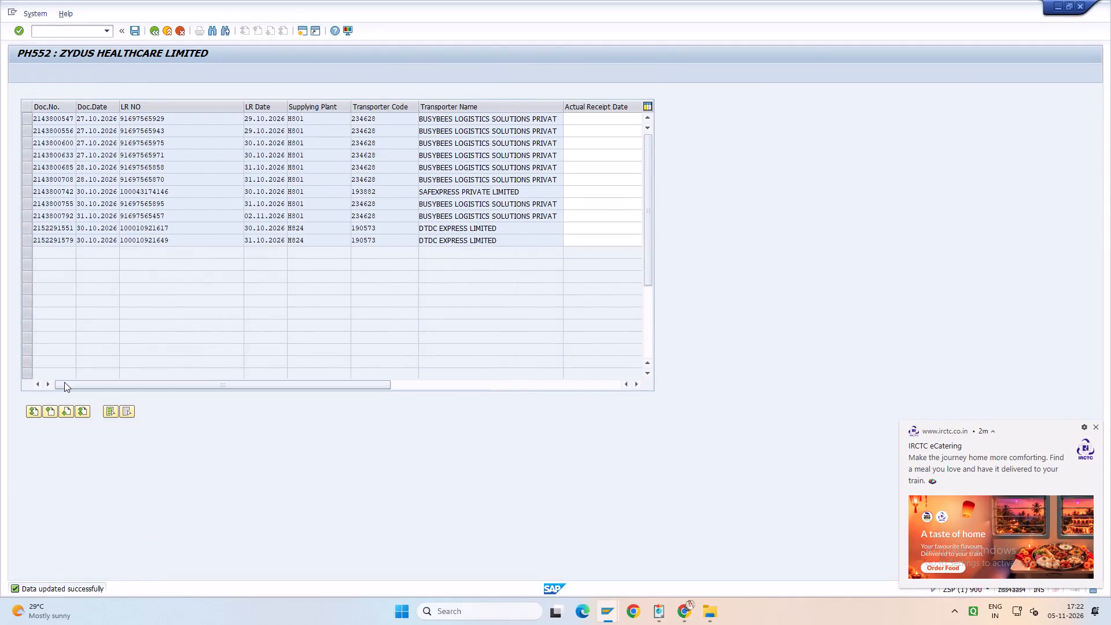
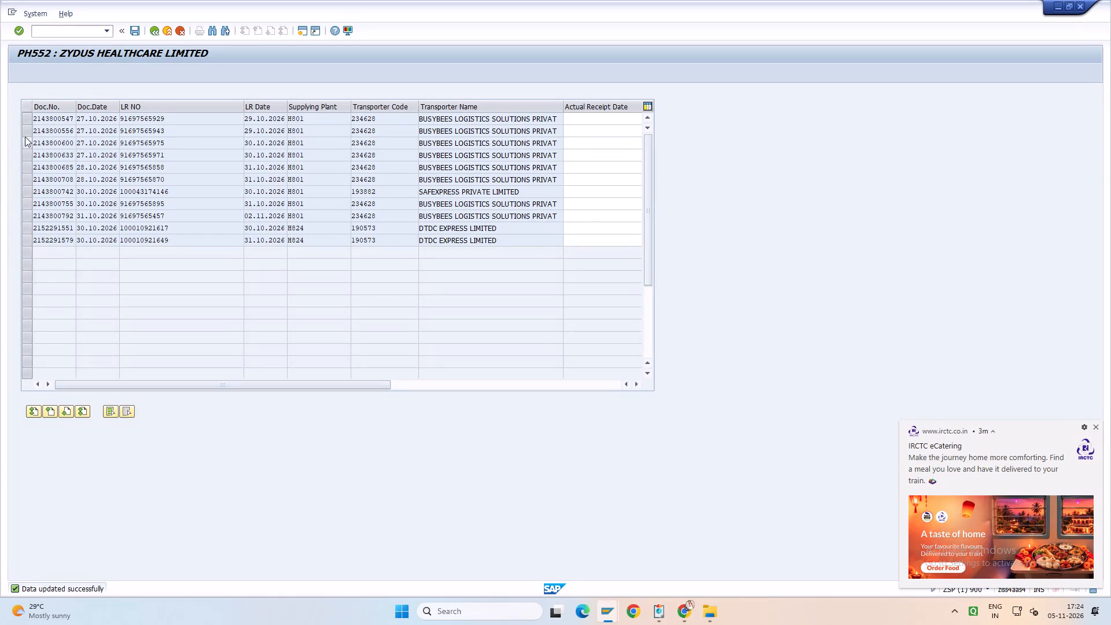
click(29, 133)
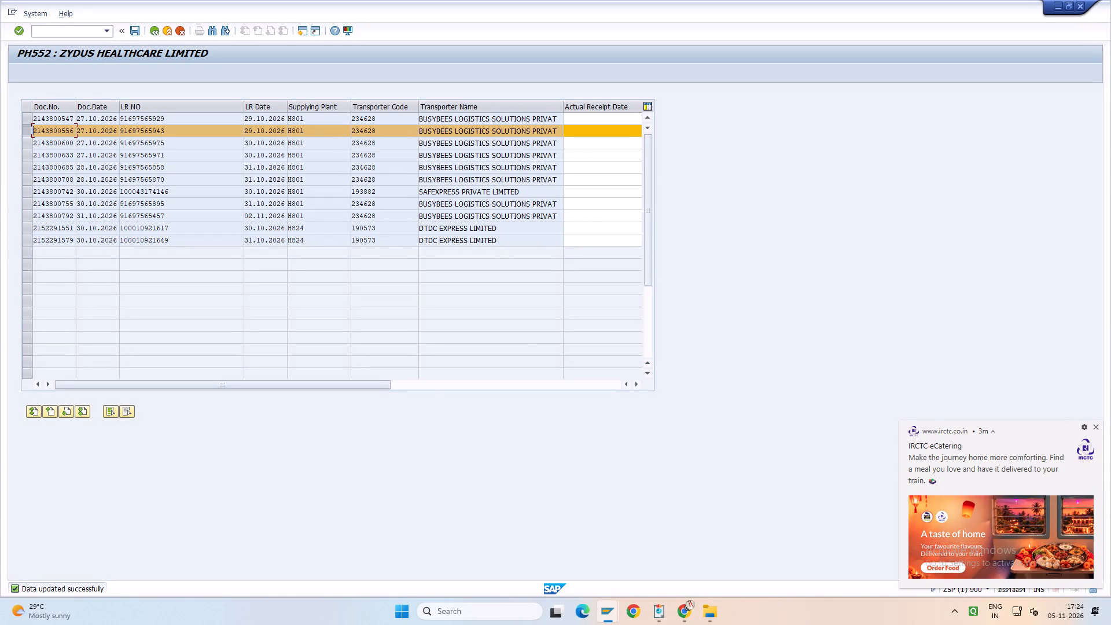
key(Tab)
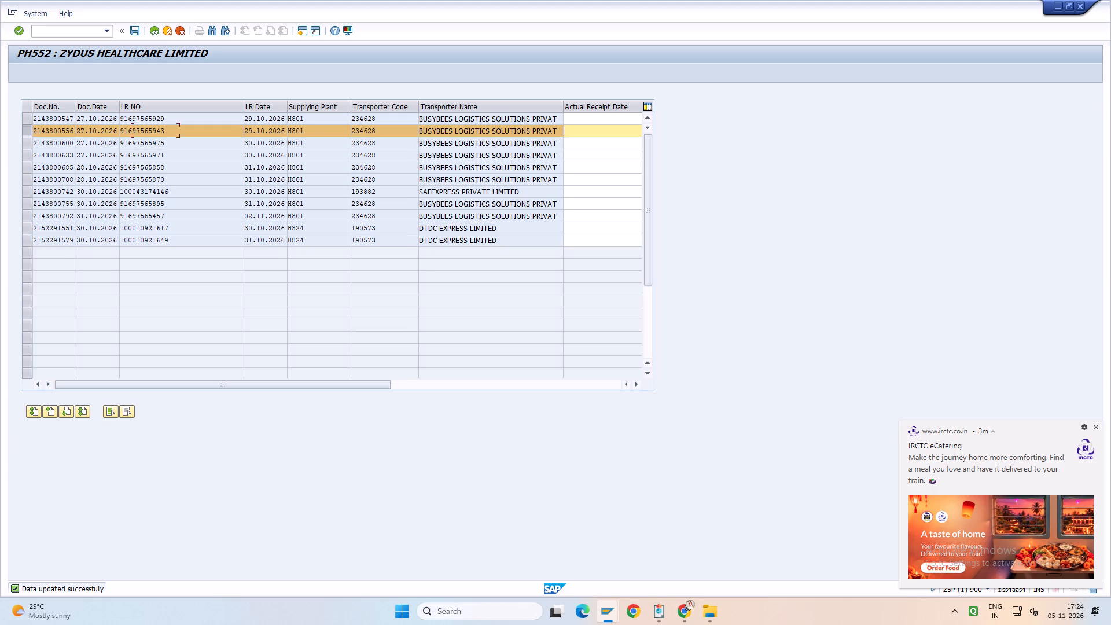
key(space)
key(Down)
key(Return)
key(Tab)
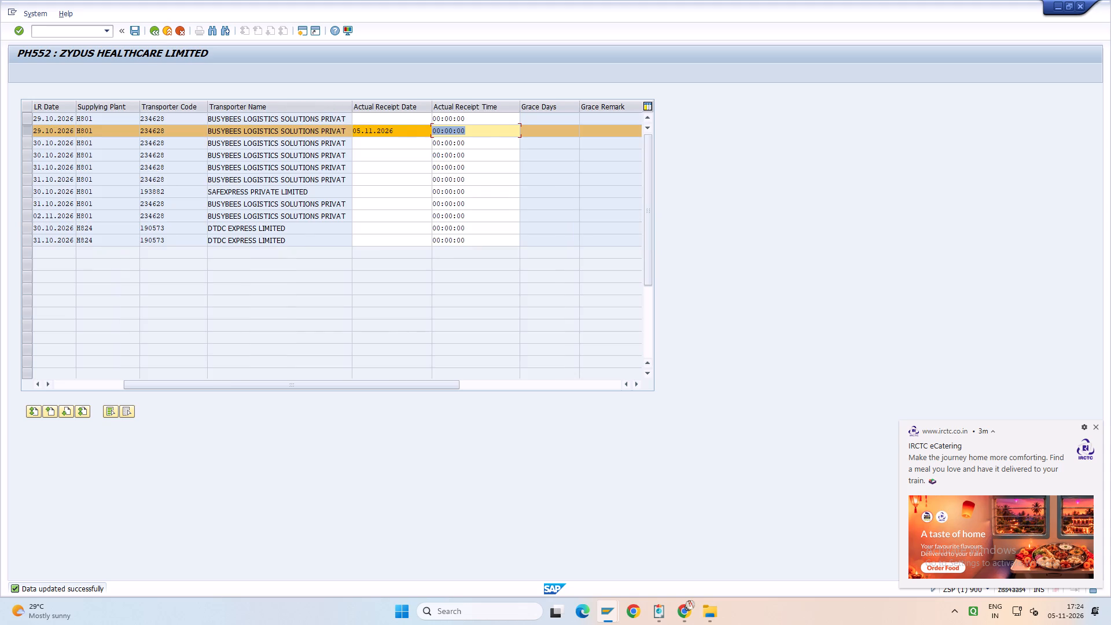
key(ctrl+a)
key(space)
key(Down)
key(Return)
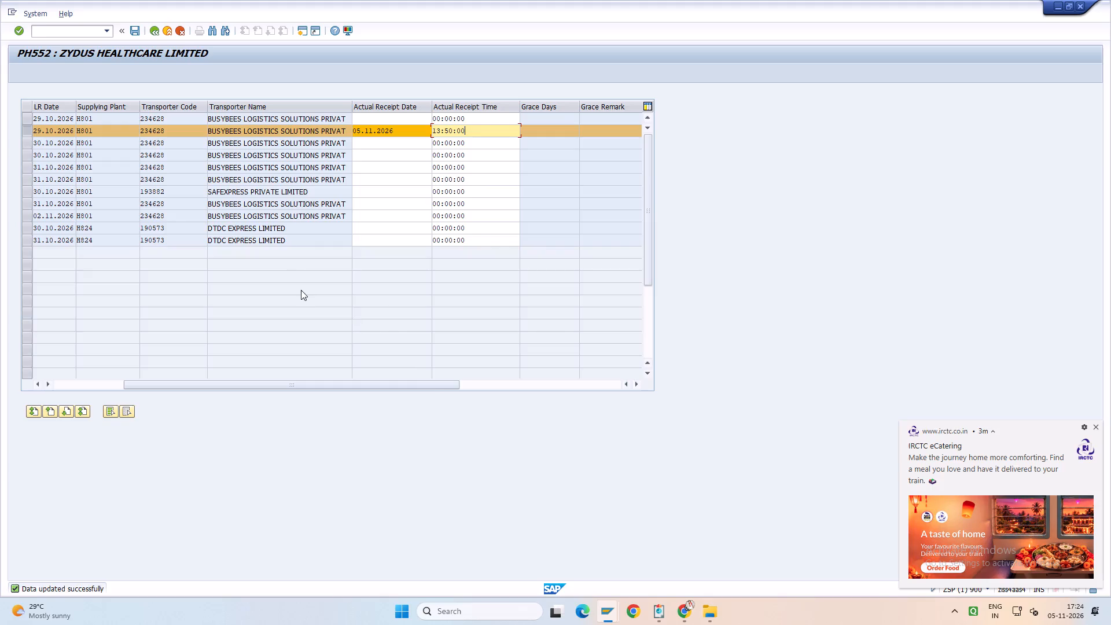
drag(430, 388, 233, 385)
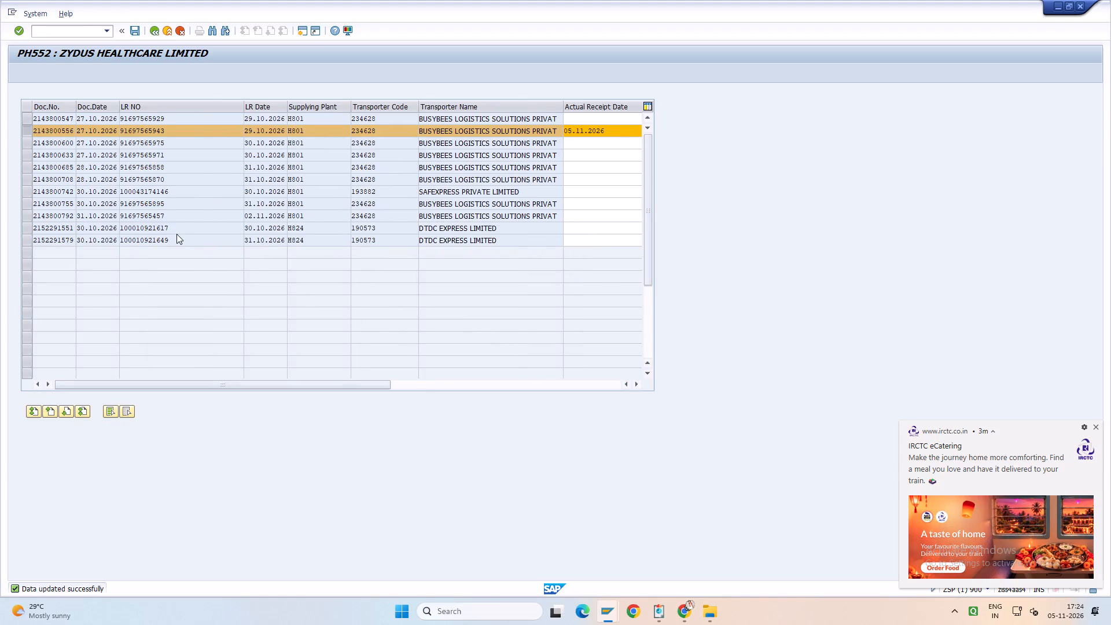
key(ctrl+s)
key(alt+Tab)
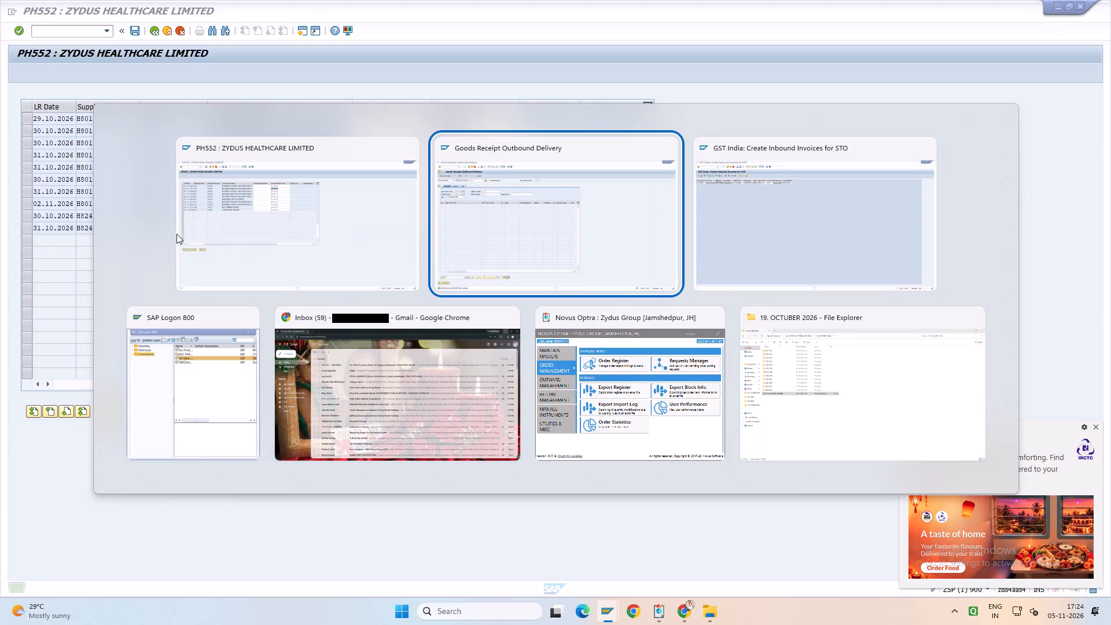
key(alt+Tab)
key(F3)
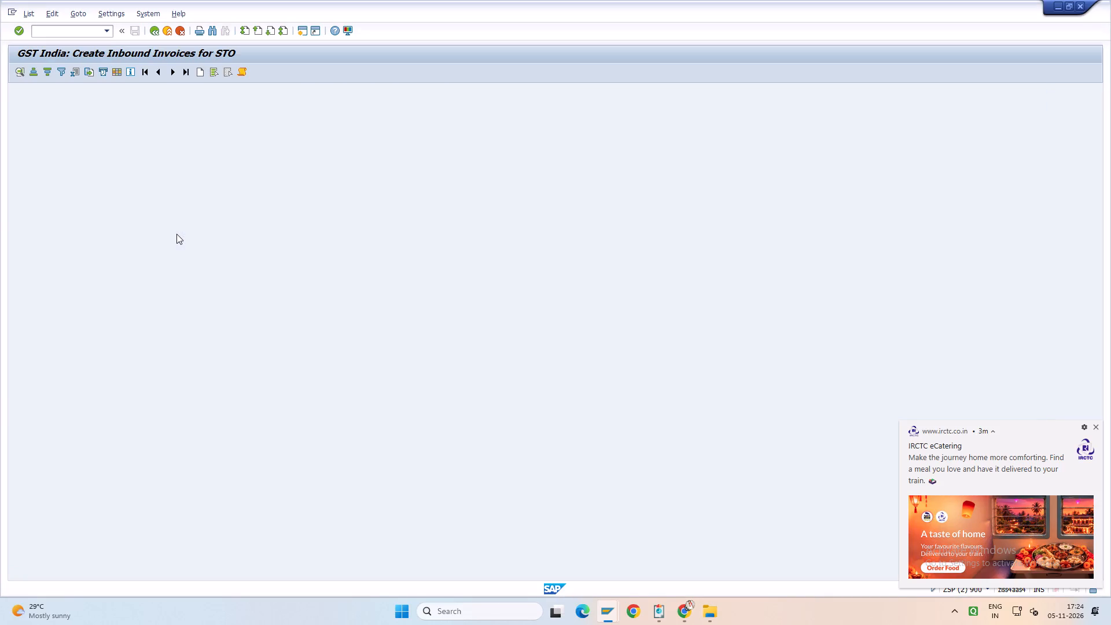
key(Down)
key(Down)
key(Down)
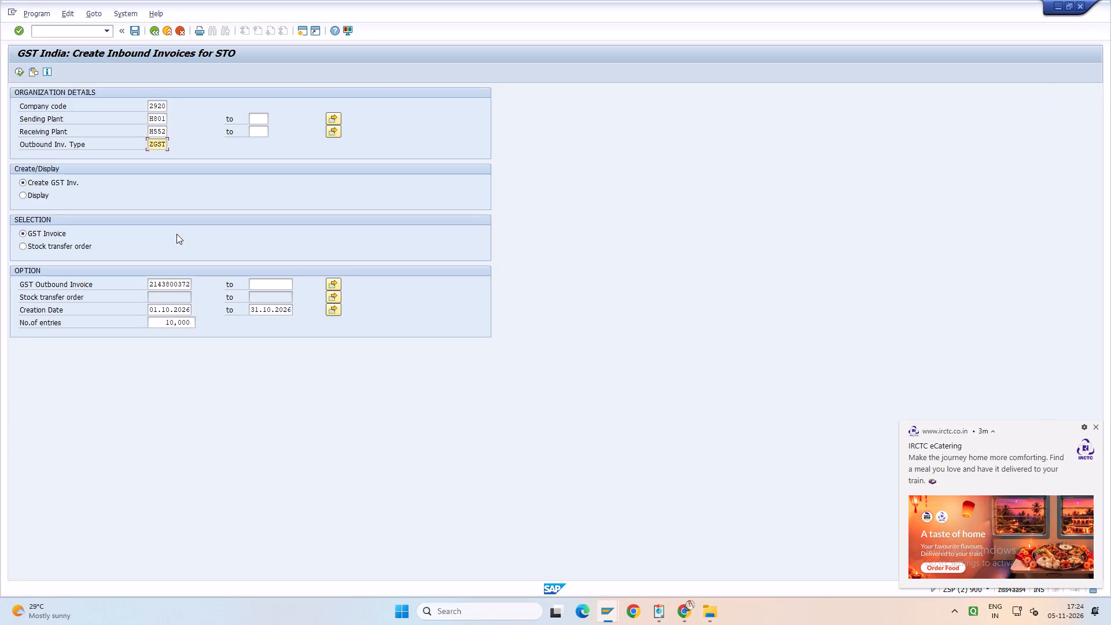
key(Down)
key(ctrl+a)
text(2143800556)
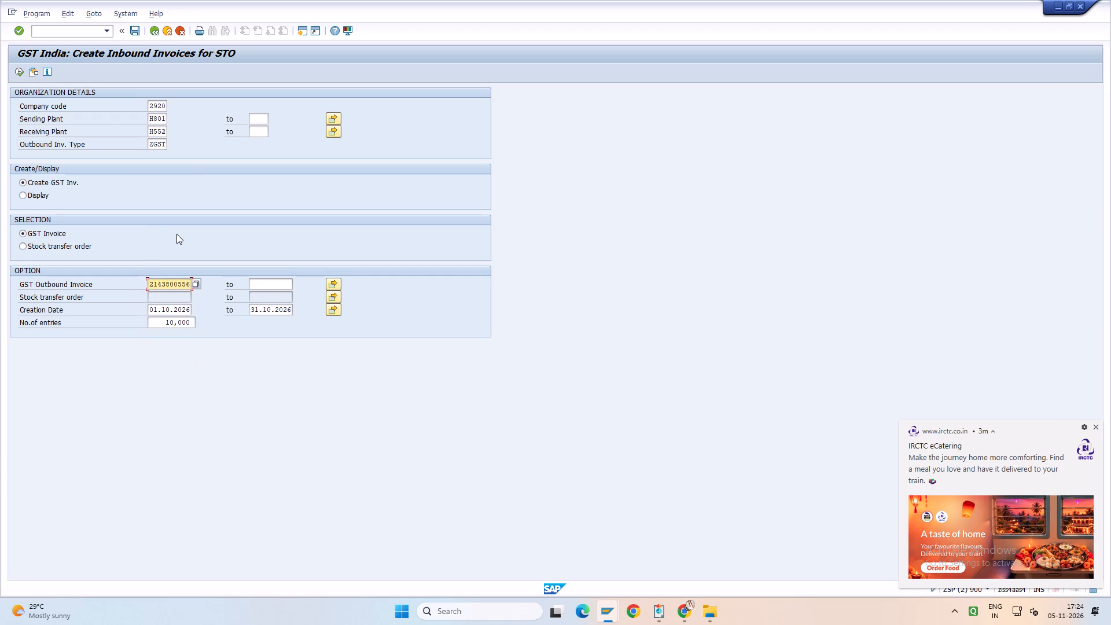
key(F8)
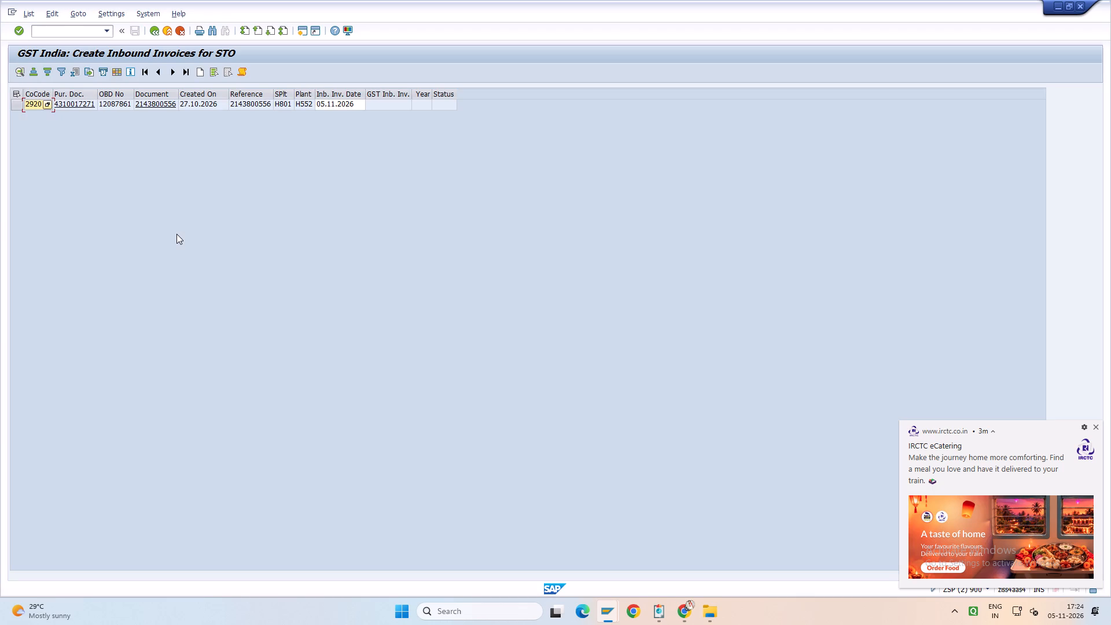
click(13, 106)
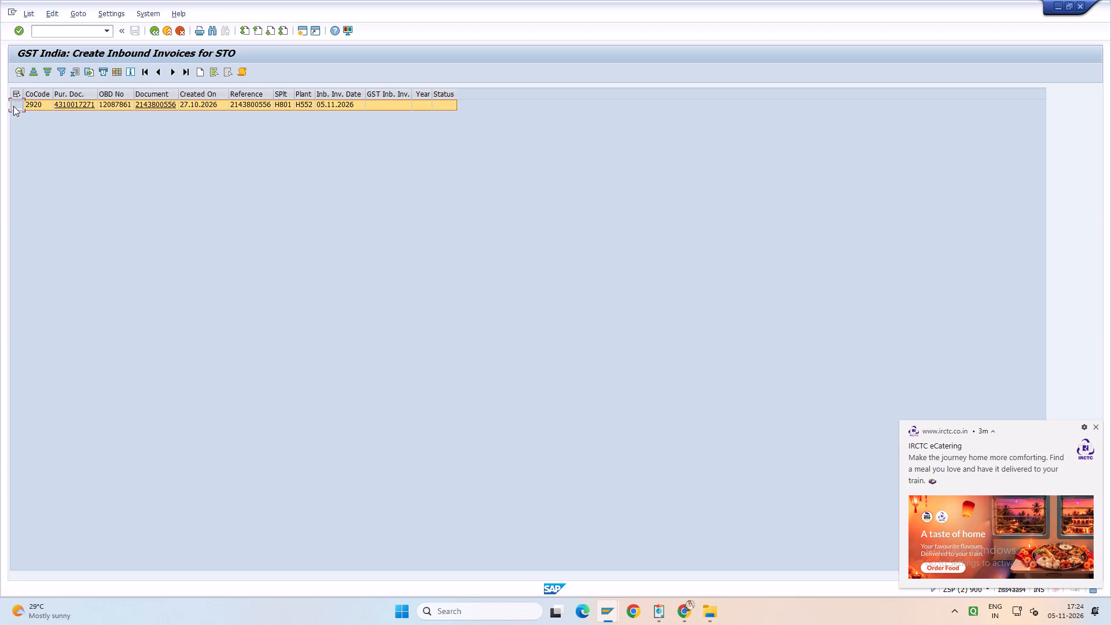
key(F9)
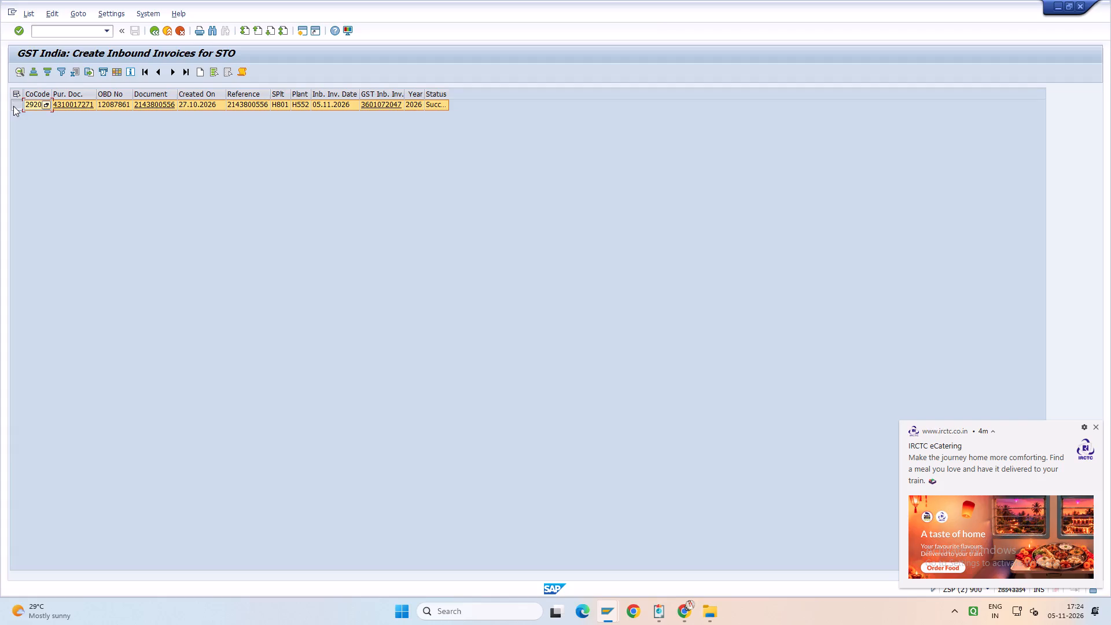
Copy outbound delivery number 12087861 from the invoice list and load it in the Goods Receipt Outbound Delivery session.
click(126, 107)
key(ctrl+y)
key(ctrl+c)
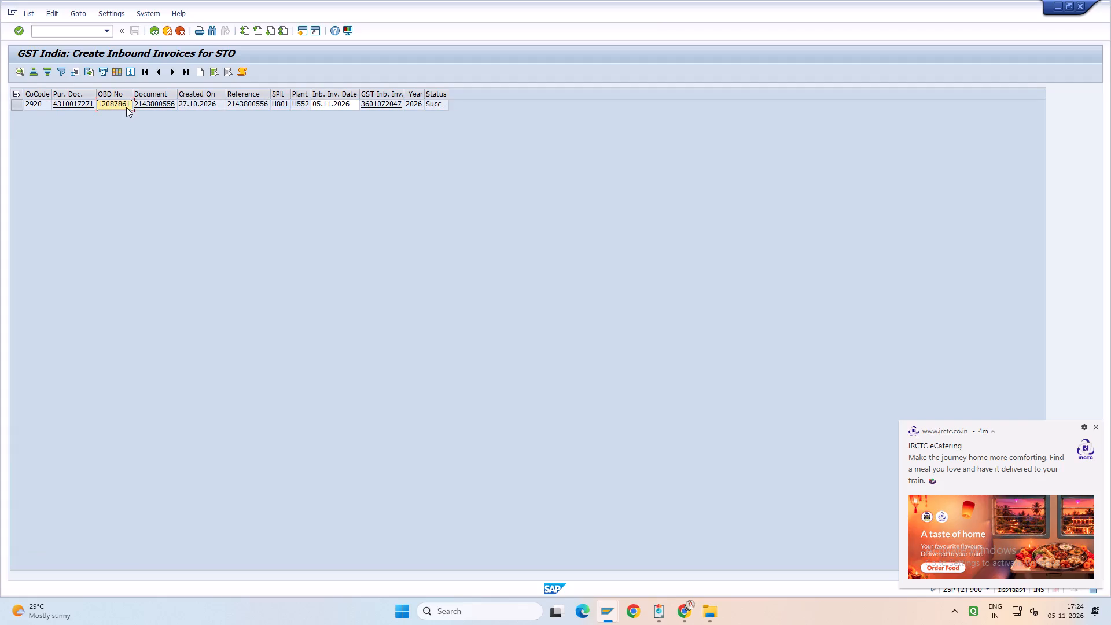
key(alt+Tab)
key(alt+Tab)
key(ctrl+v)
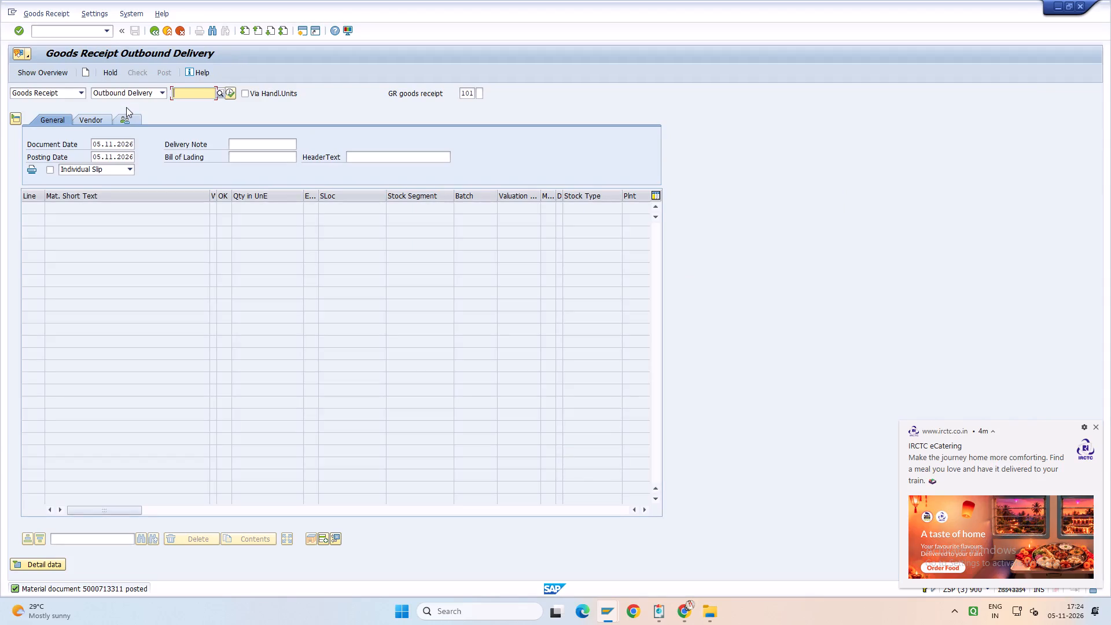
key(Return)
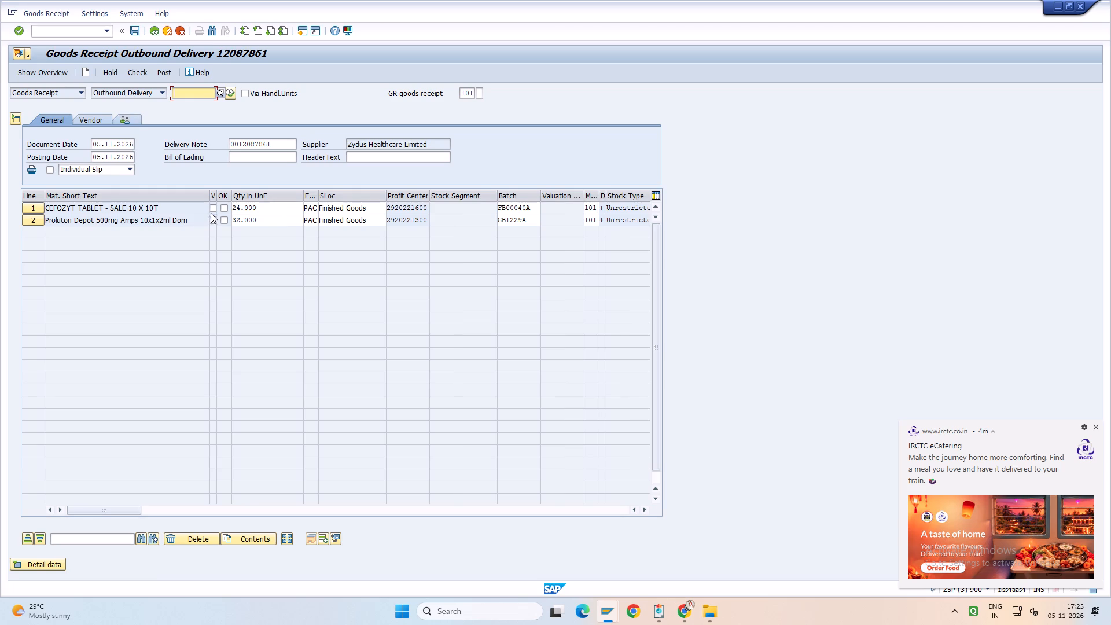
click(212, 209)
click(213, 224)
click(223, 208)
click(224, 222)
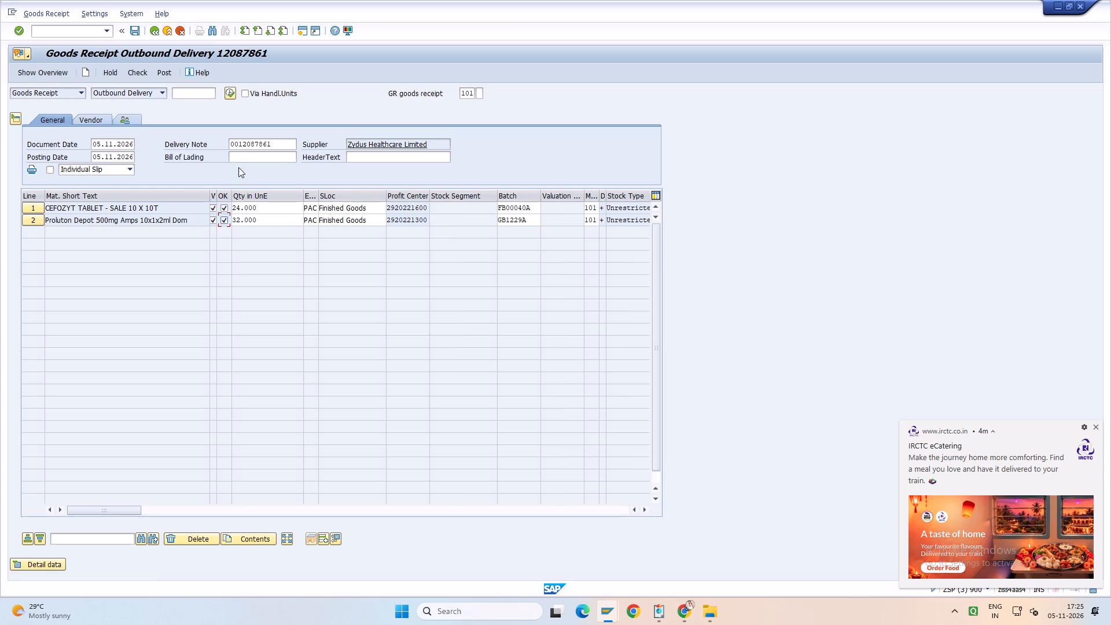
click(247, 153)
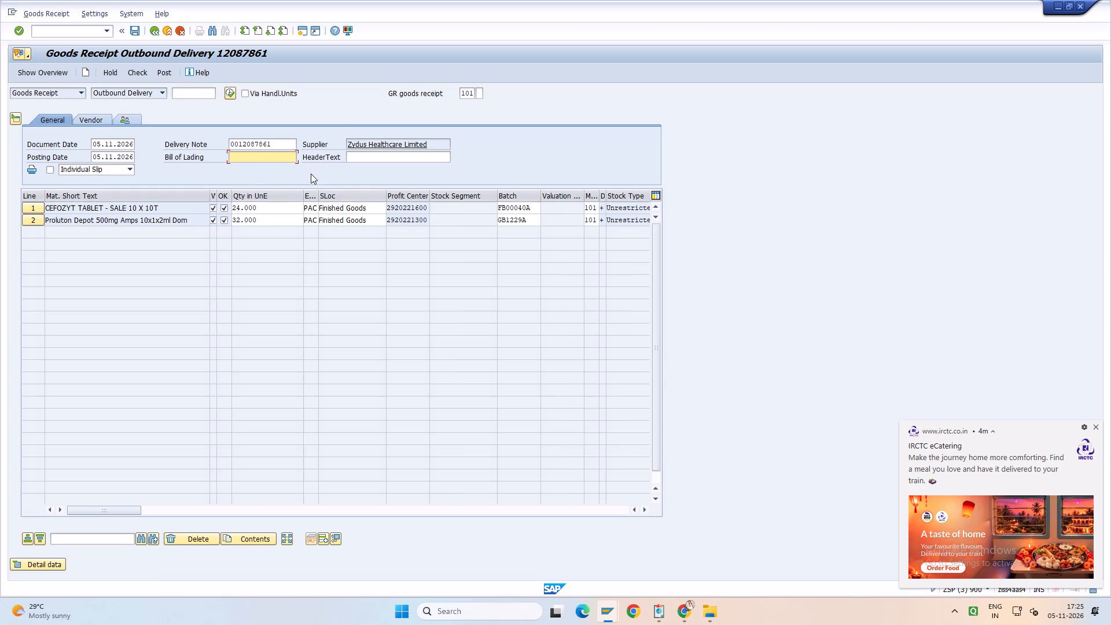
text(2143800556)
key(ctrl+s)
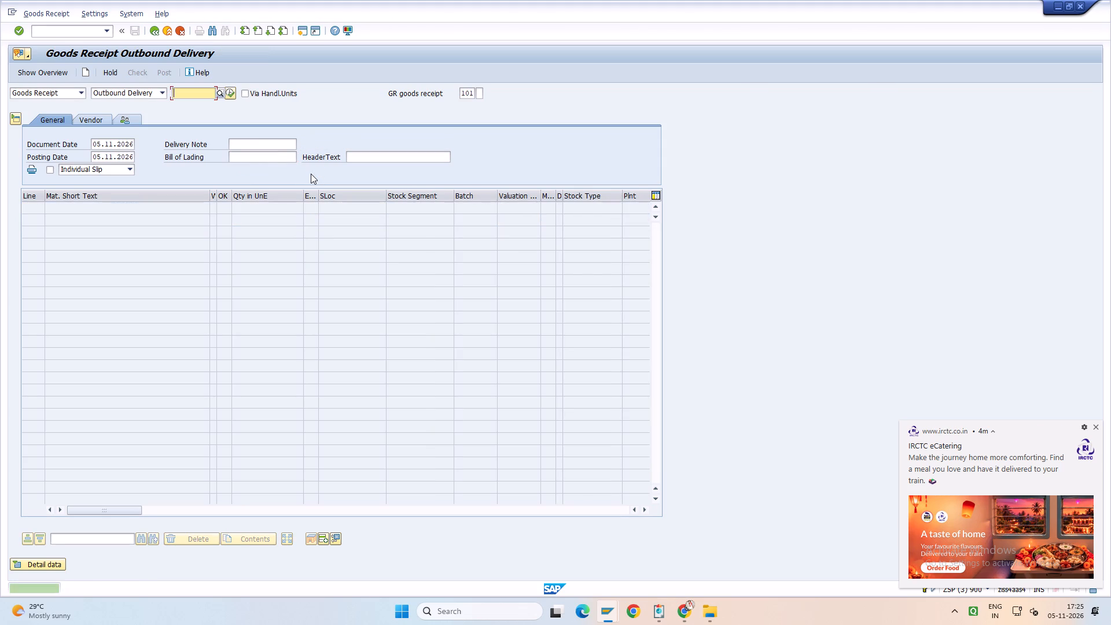
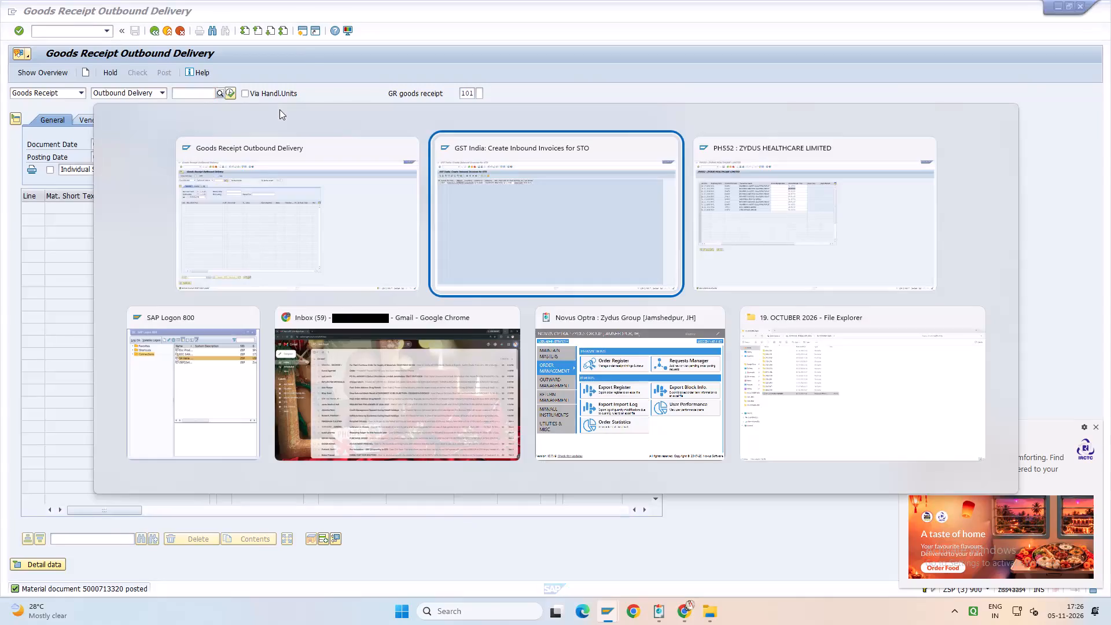
key(alt+Tab)
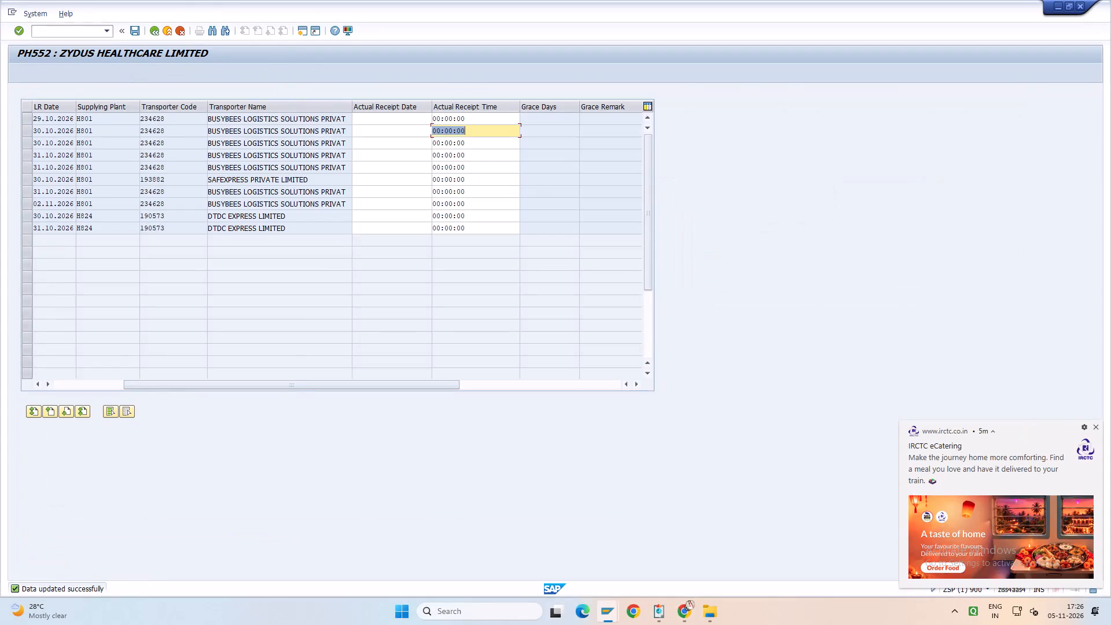
drag(299, 385, 109, 385)
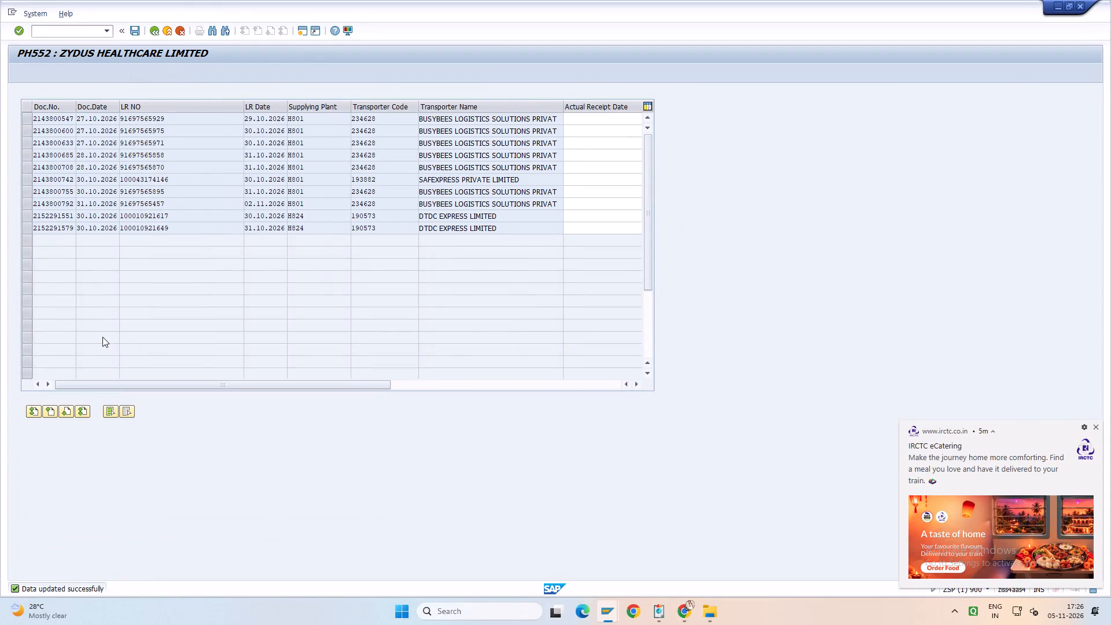
click(27, 120)
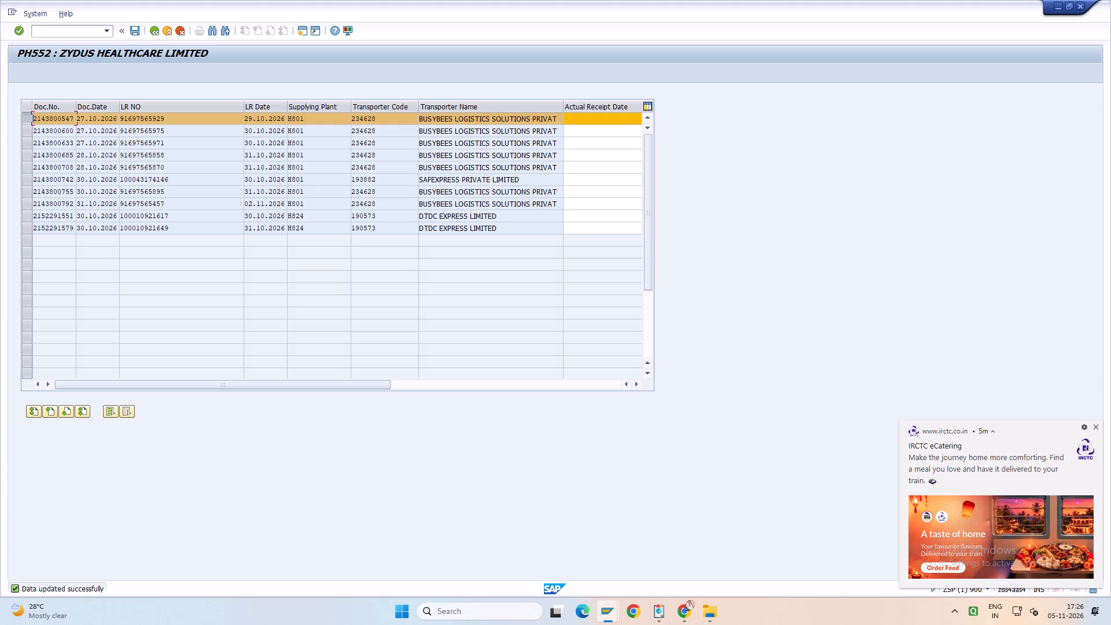
key(Tab)
key(space)
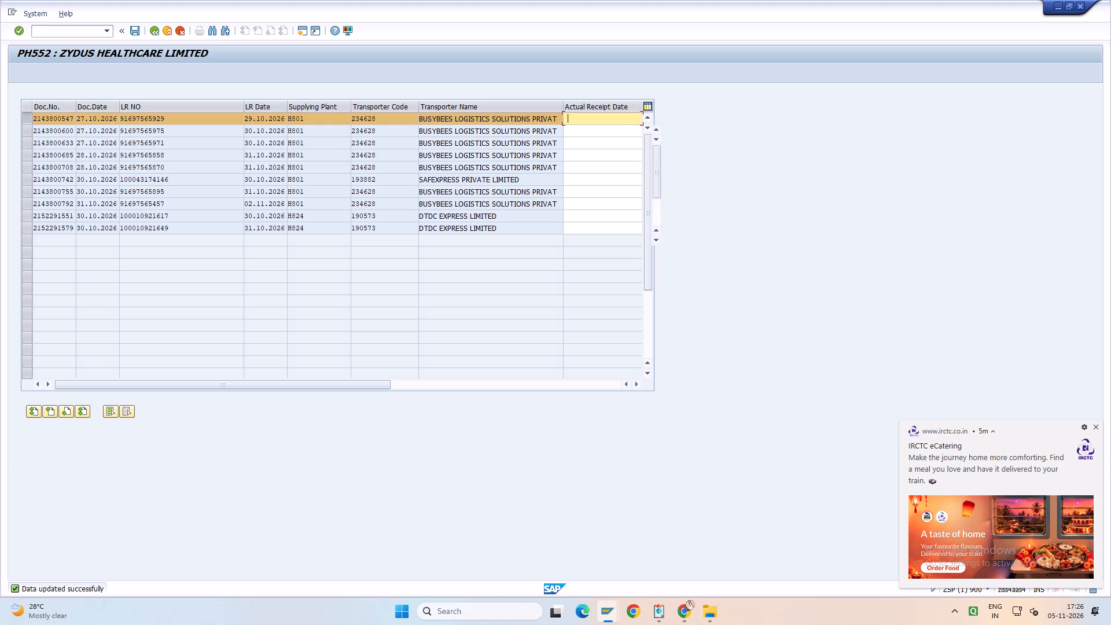
key(Down)
key(Return)
key(Tab)
key(ctrl+a)
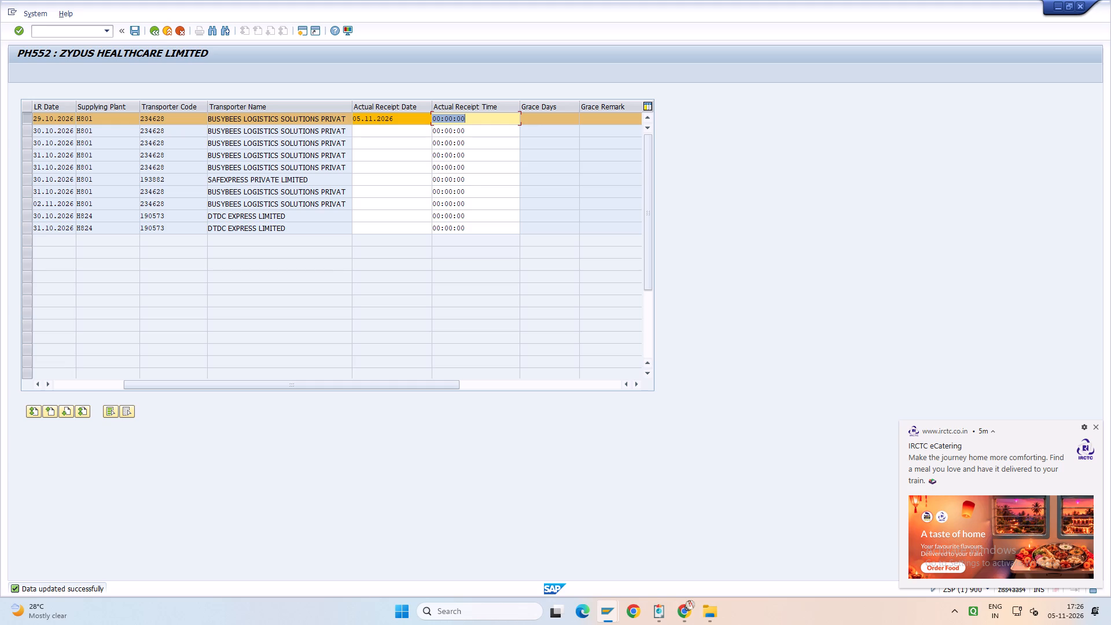
key(space)
key(Down)
key(Return)
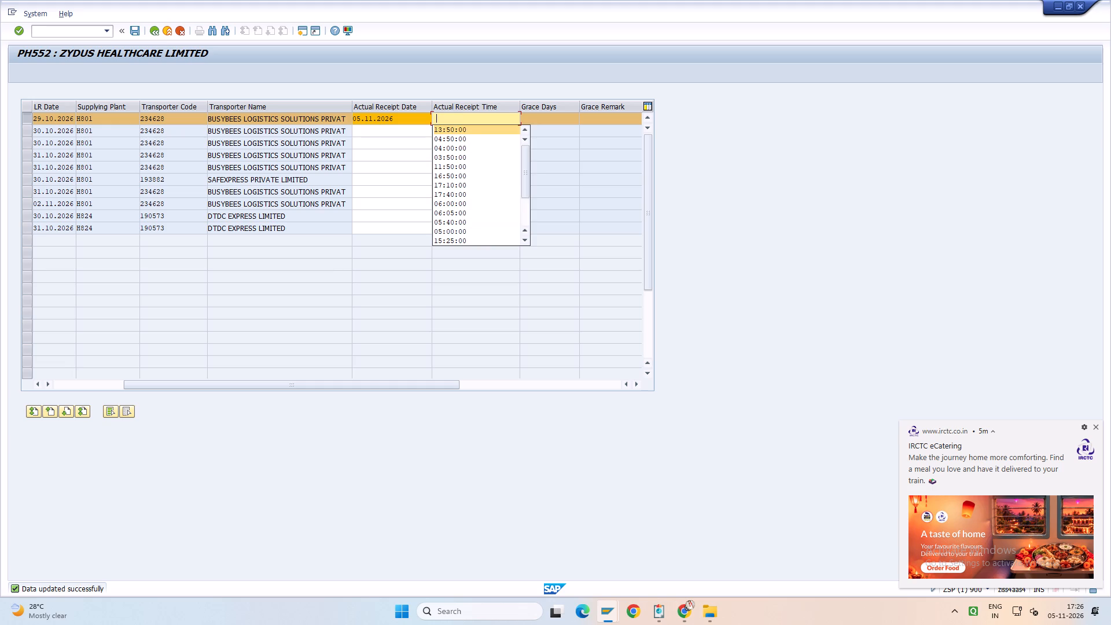
drag(398, 385, 108, 377)
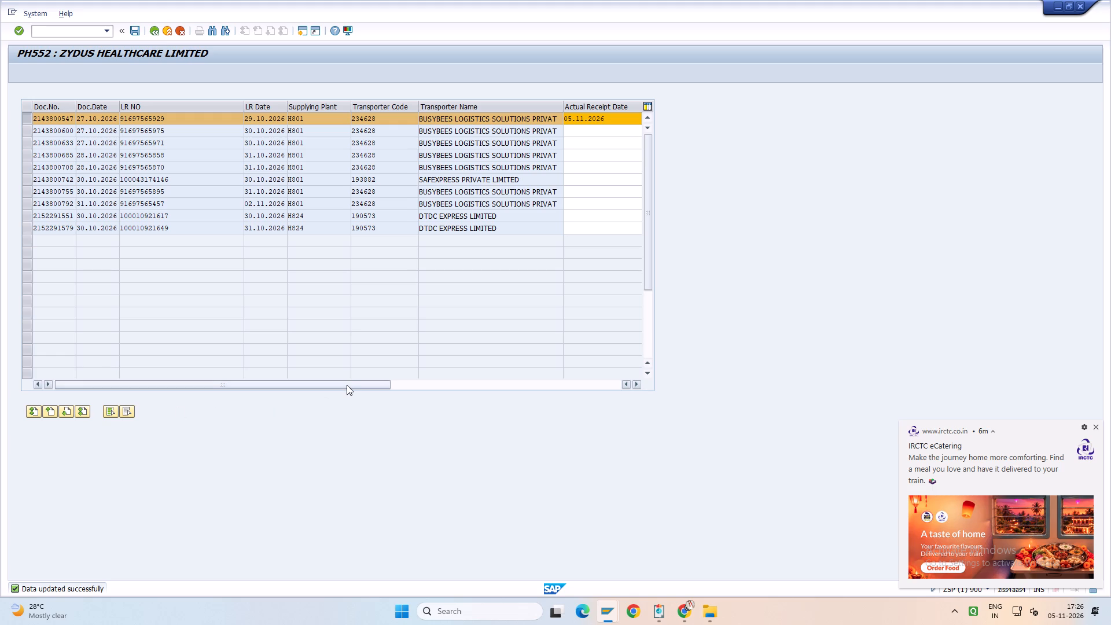
drag(347, 385, 365, 392)
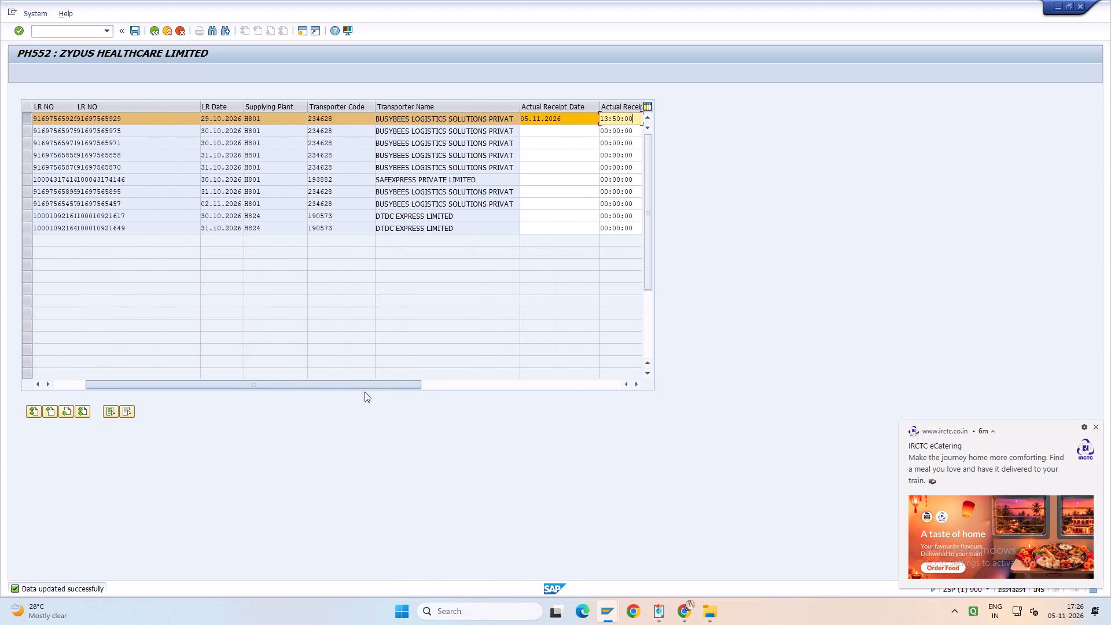
drag(365, 392, 266, 392)
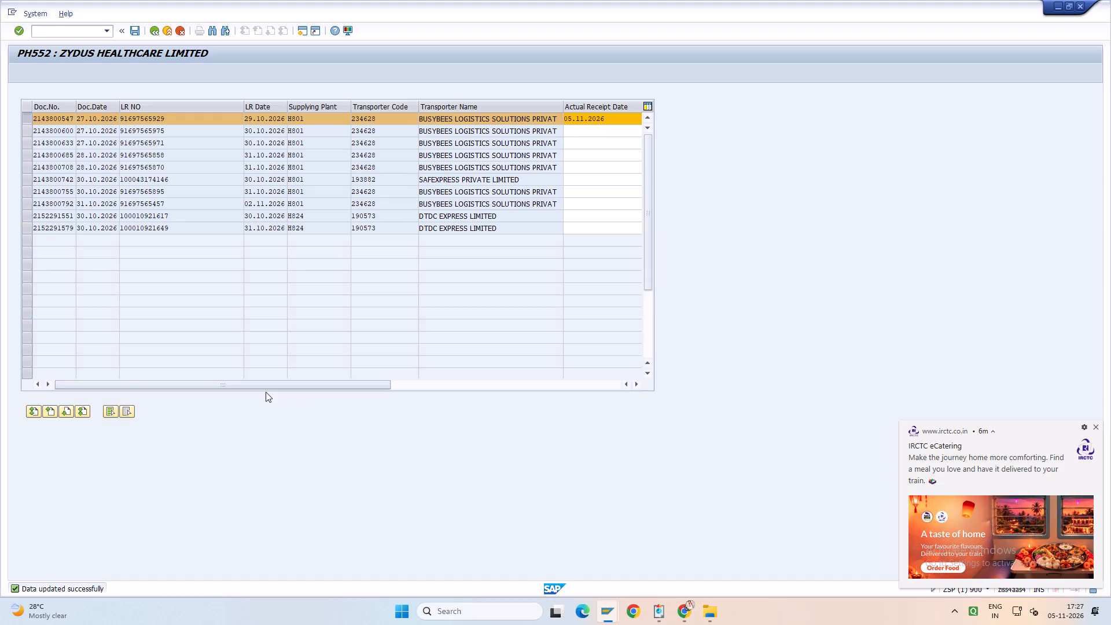
key(ctrl+s)
key(alt+Tab)
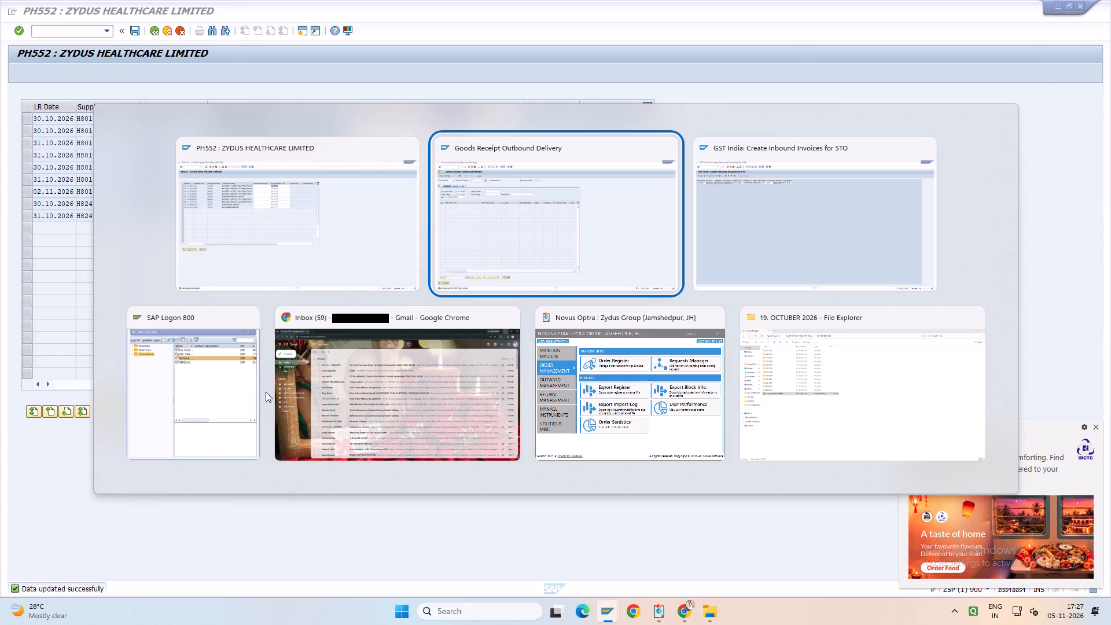
key(alt+Tab)
key(F3)
key(Down)
key(Down)
key(Down)
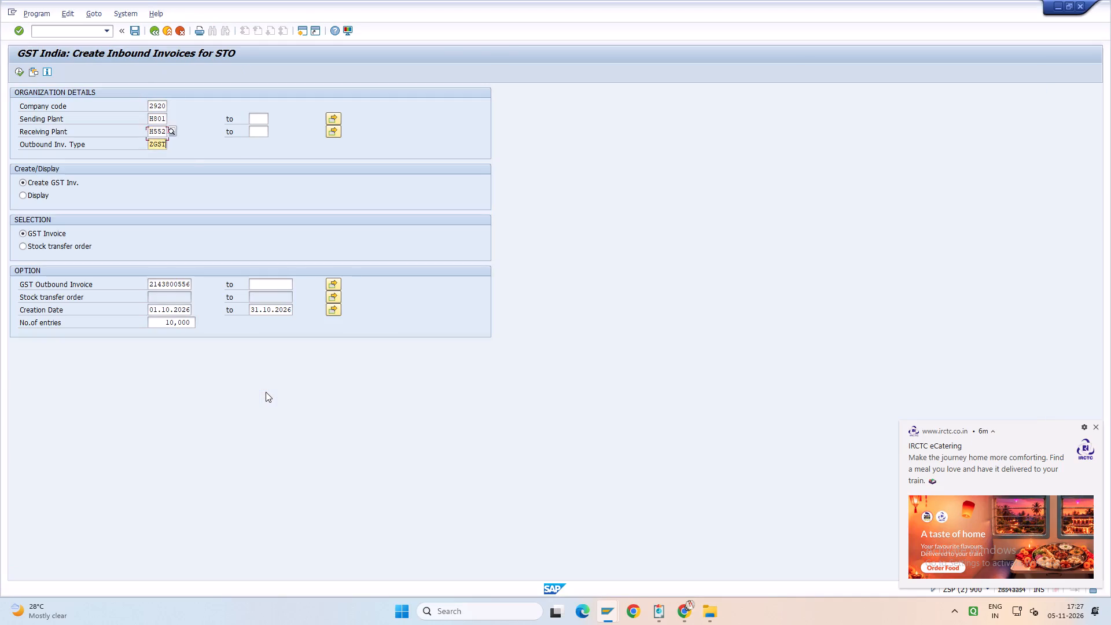
key(Down)
key(ctrl+a)
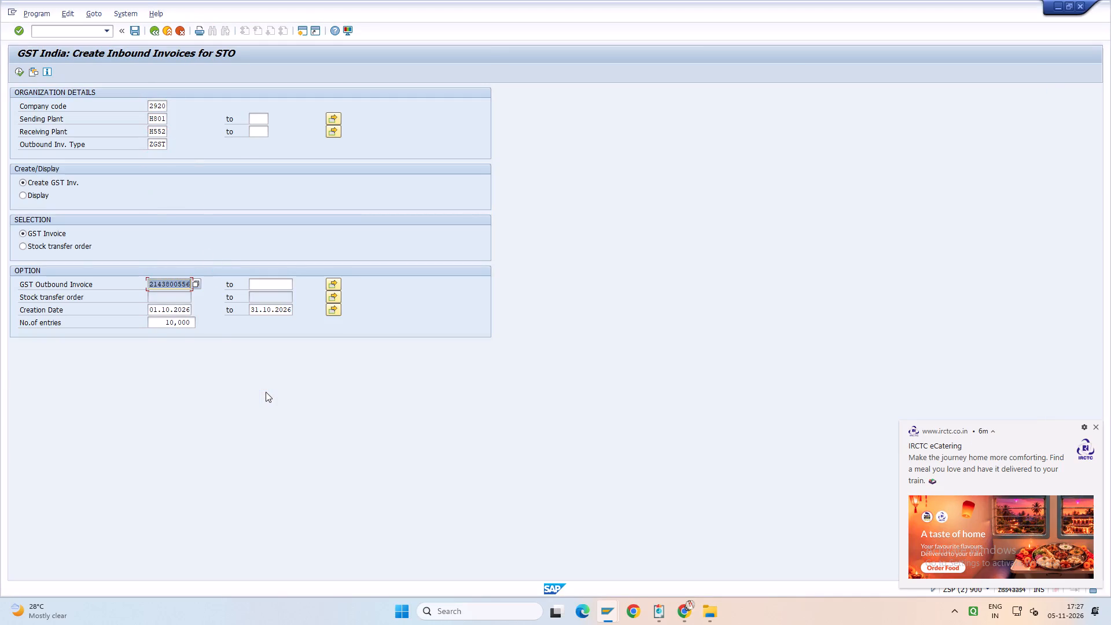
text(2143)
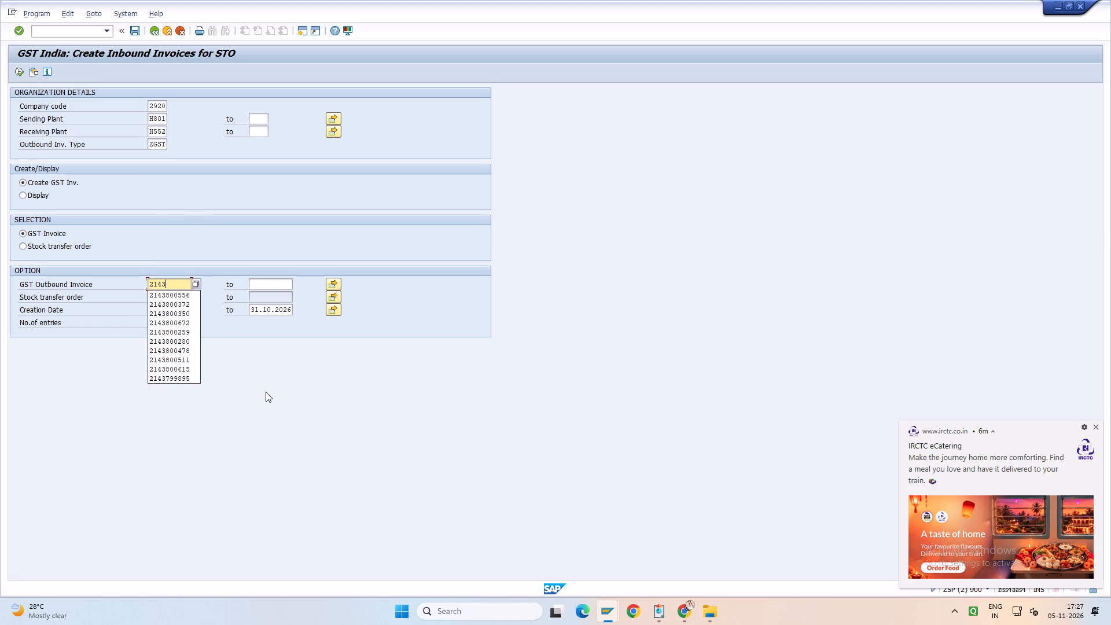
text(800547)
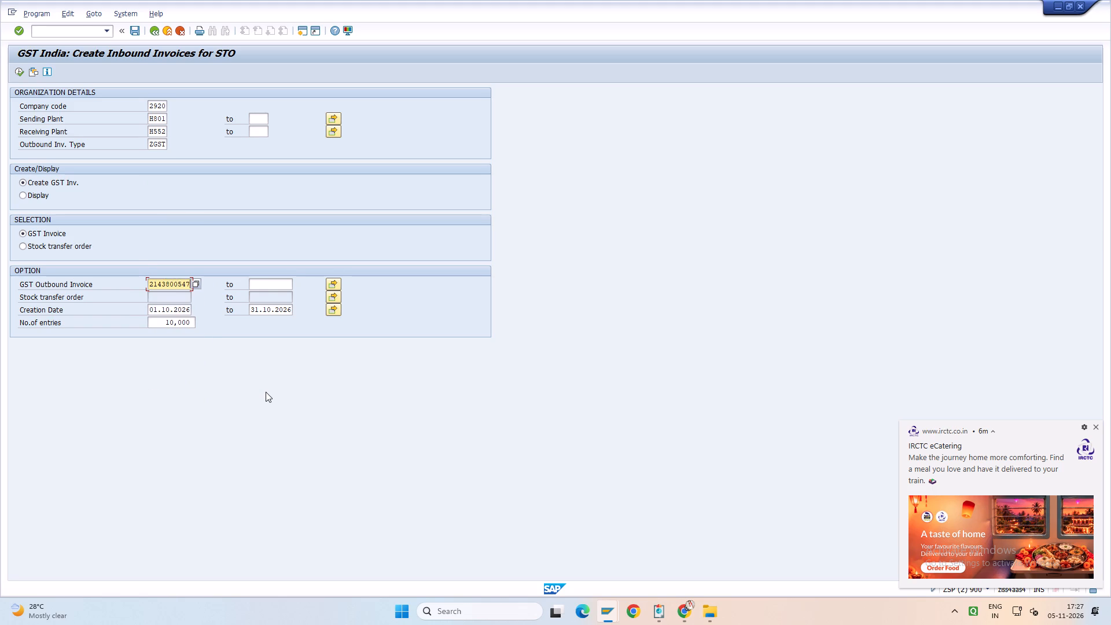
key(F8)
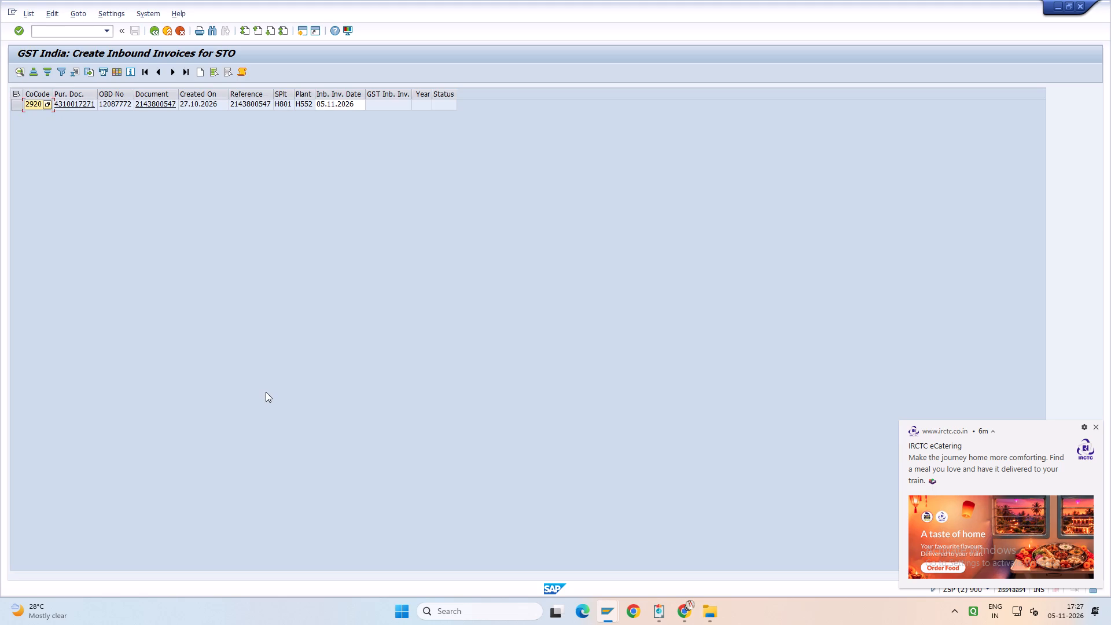
click(12, 108)
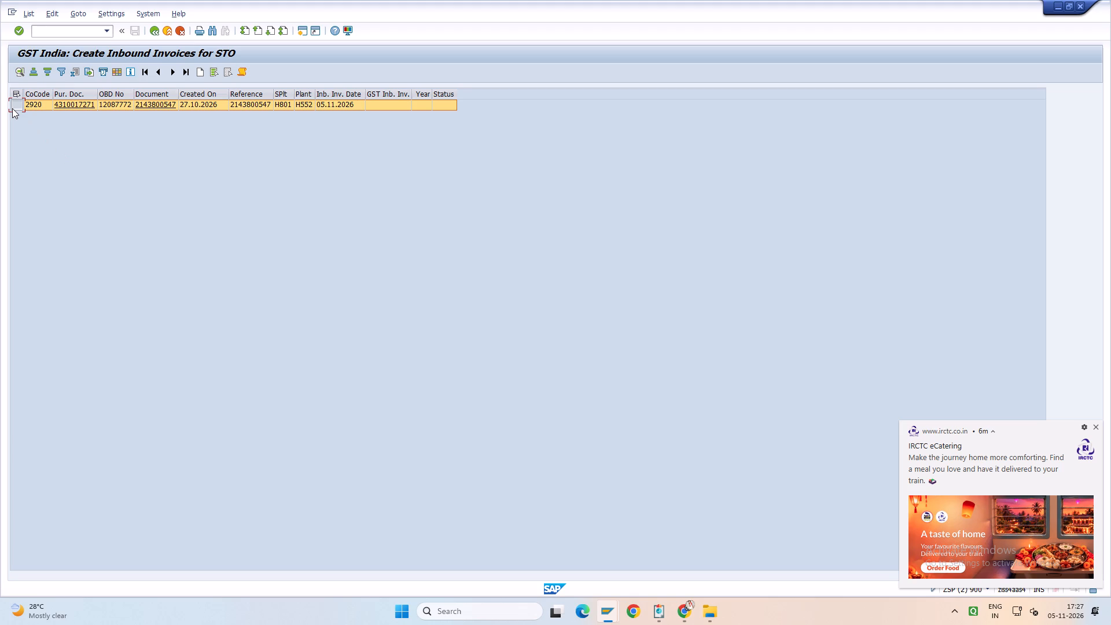
key(F9)
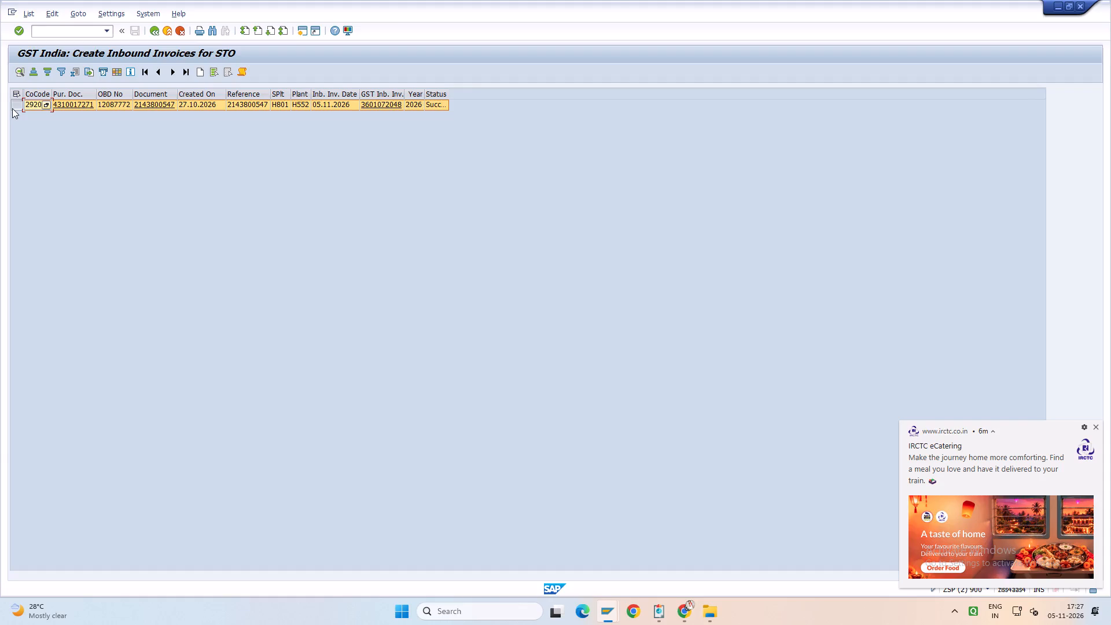
Copy outbound delivery number 12087772 from the invoice list and load it in the Goods Receipt Outbound Delivery session.
click(112, 105)
key(ctrl+y)
key(ctrl+c)
key(alt+Tab)
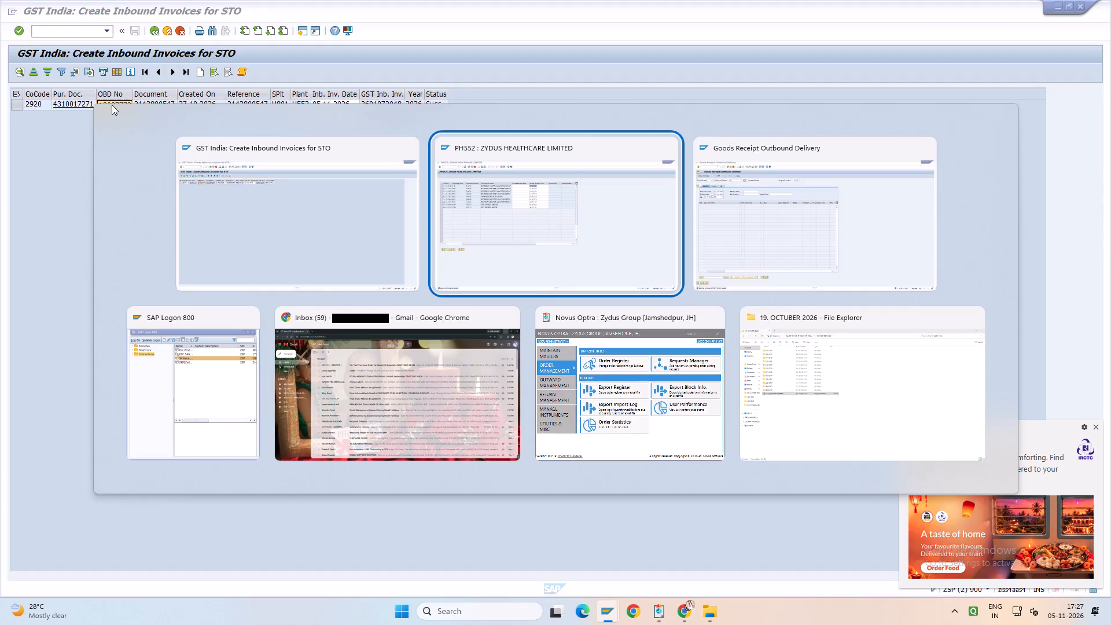
key(alt+Tab)
key(ctrl+v)
key(Return)
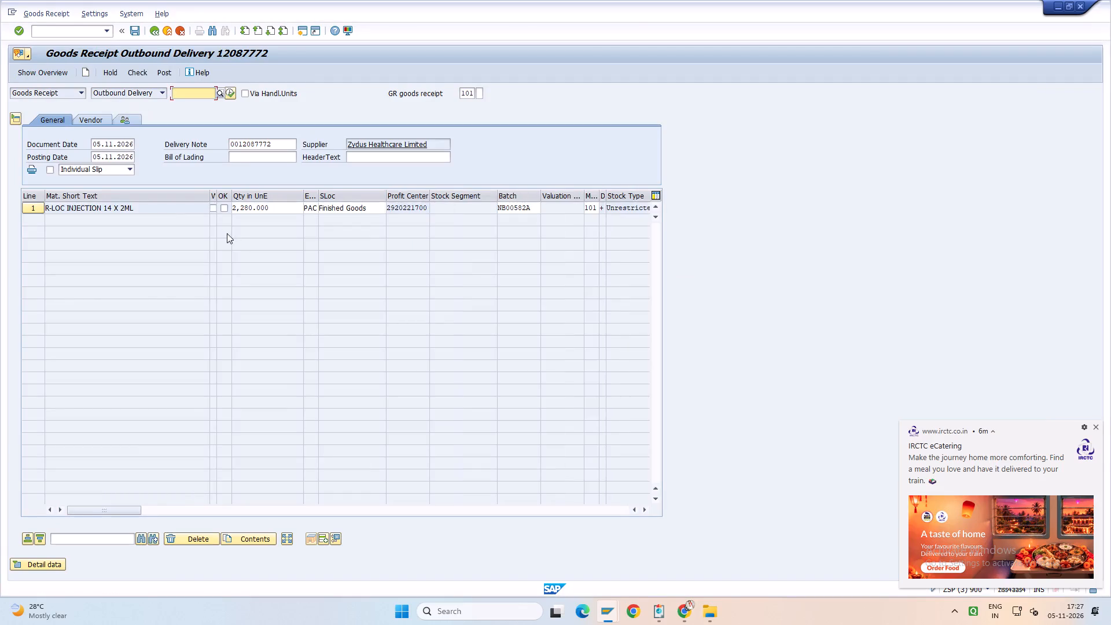
click(213, 208)
click(225, 208)
click(250, 160)
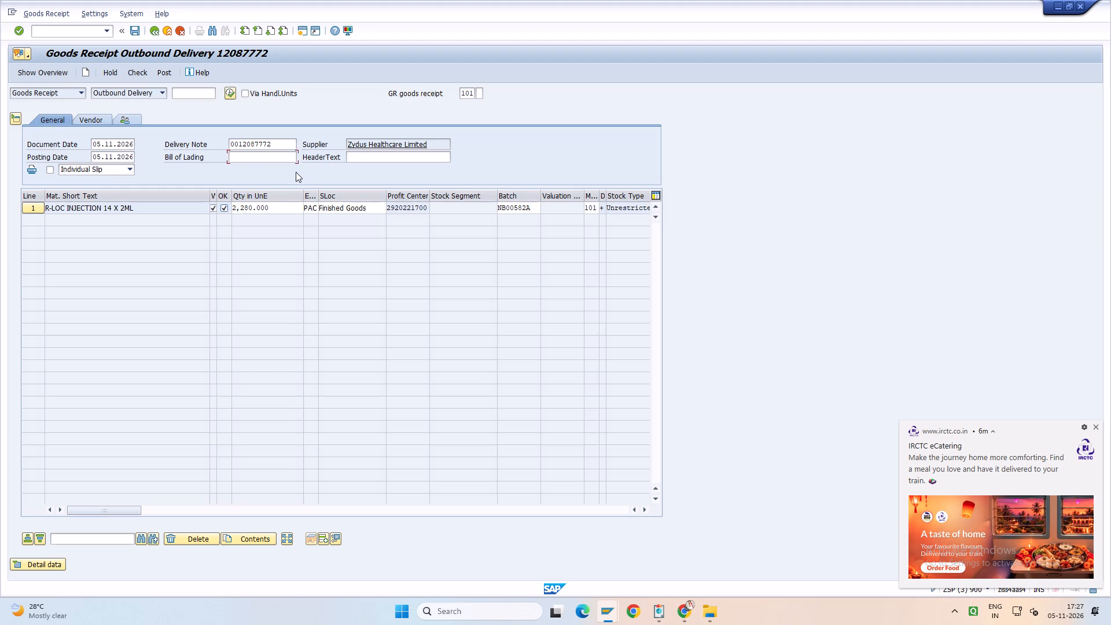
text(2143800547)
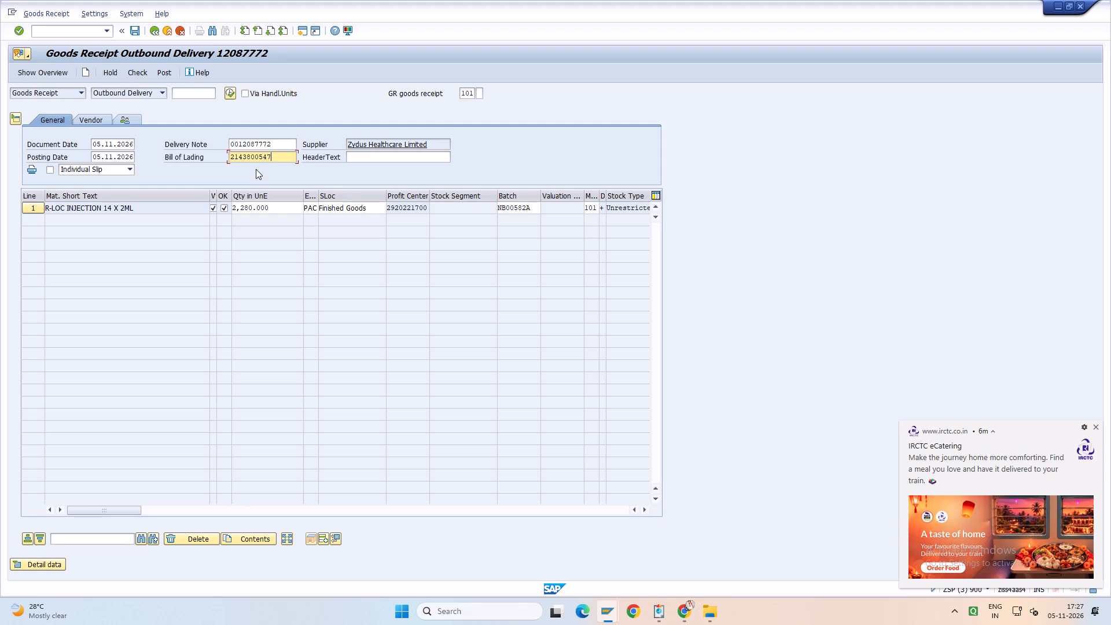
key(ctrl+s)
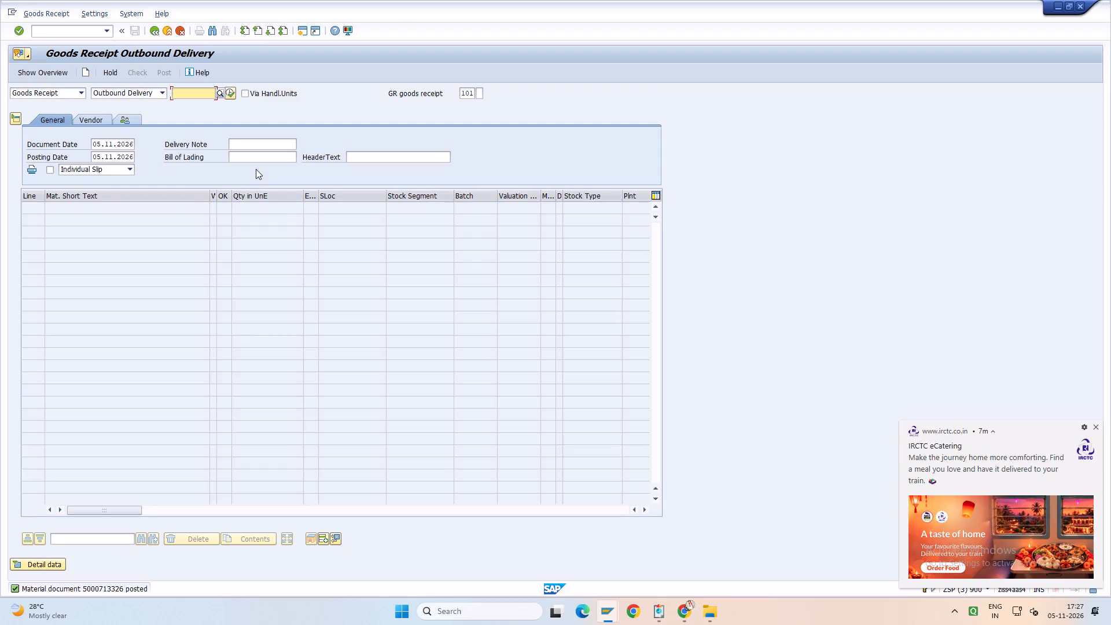
Return to the PH552 session to continue with the pending receipt entries.
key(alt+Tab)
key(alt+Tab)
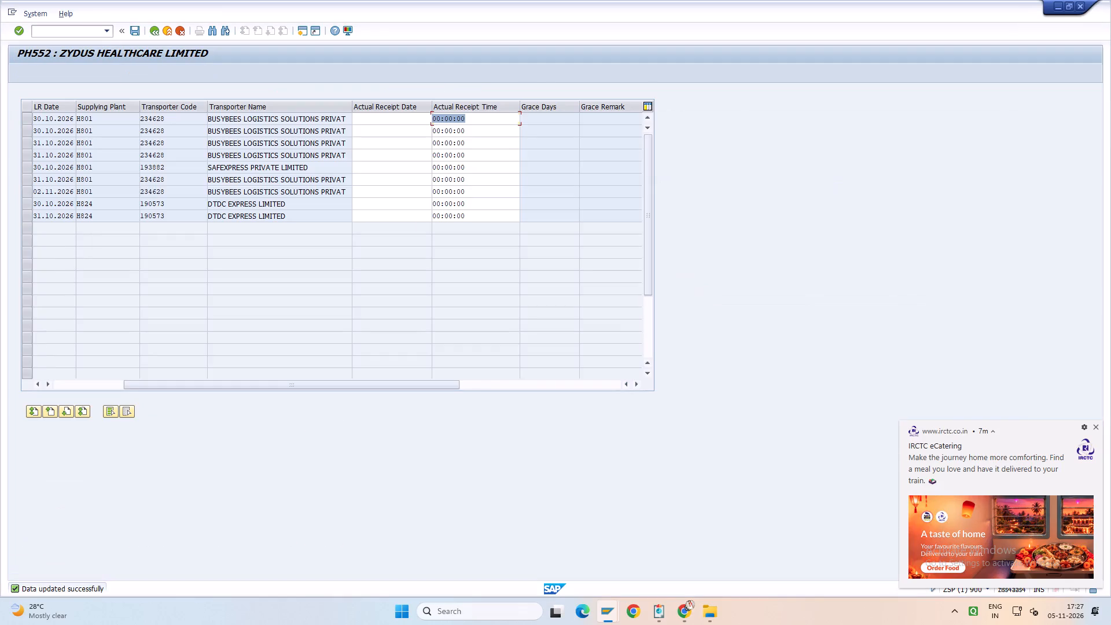
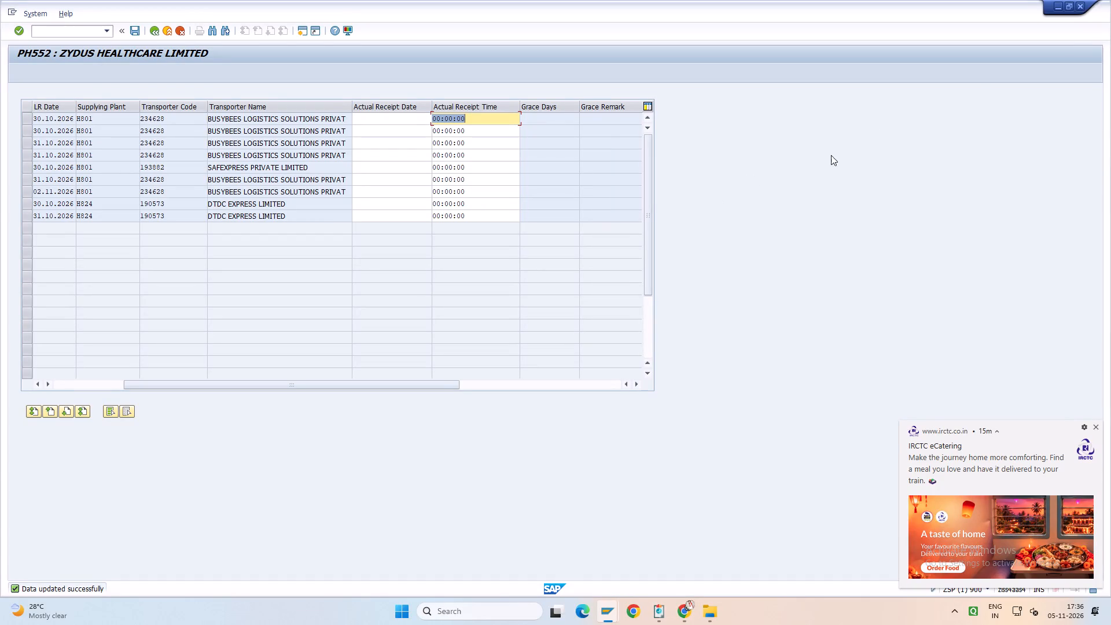
Close the PH552 session with the transporter receipt date and time table.
click(1080, 8)
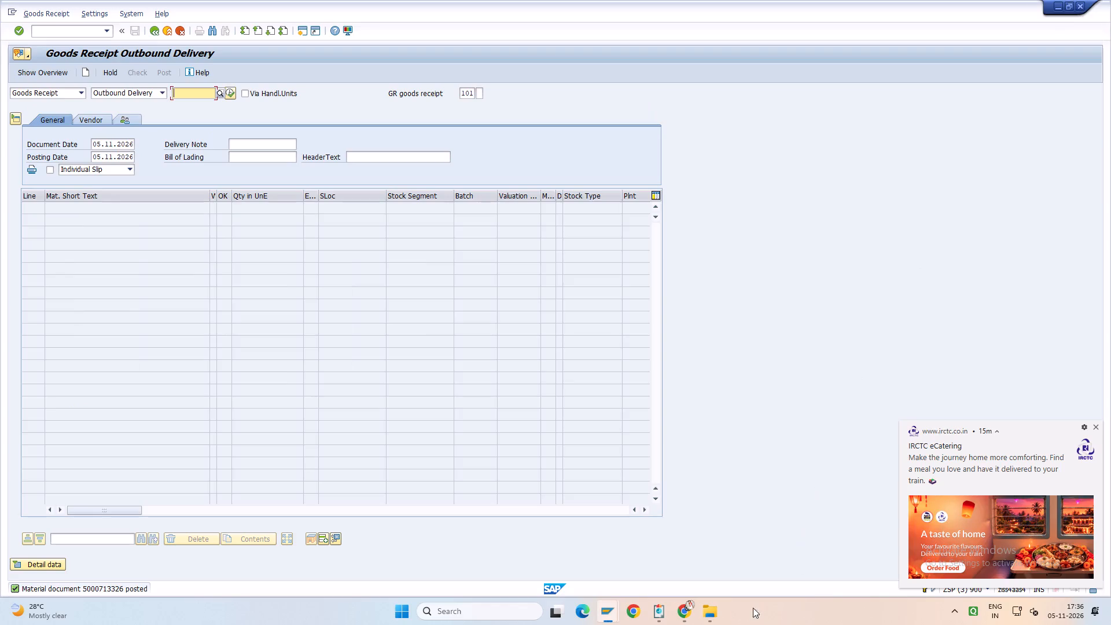
Switch to File Explorer, close the 19. OCTUBER 2026 folder window, and dismiss the IRCTC eCatering notification.
click(707, 610)
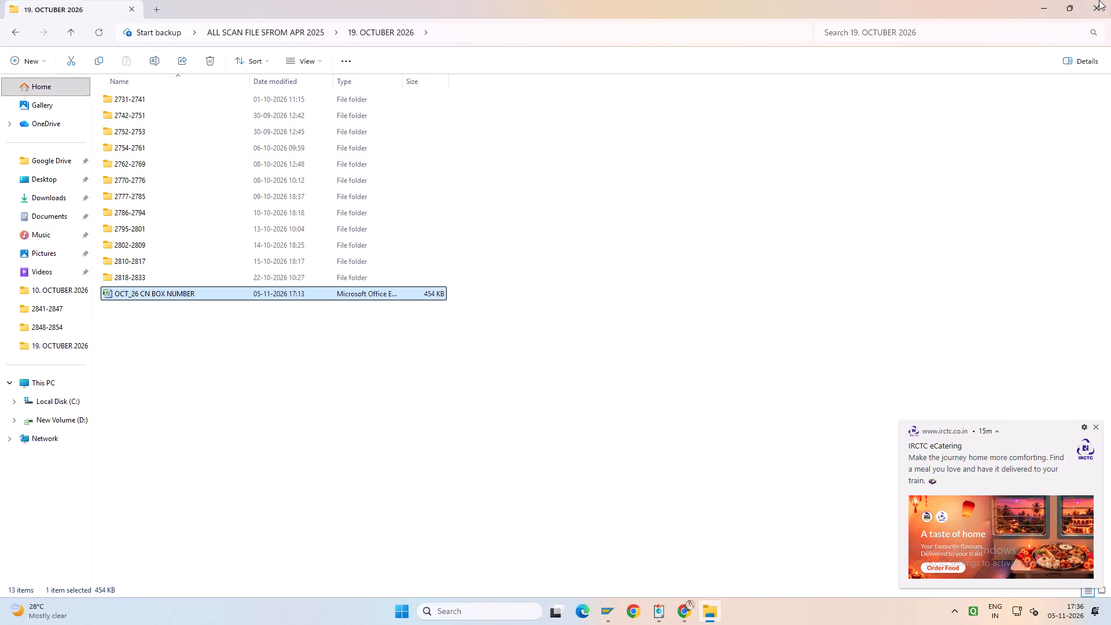
click(1110, 0)
click(1098, 425)
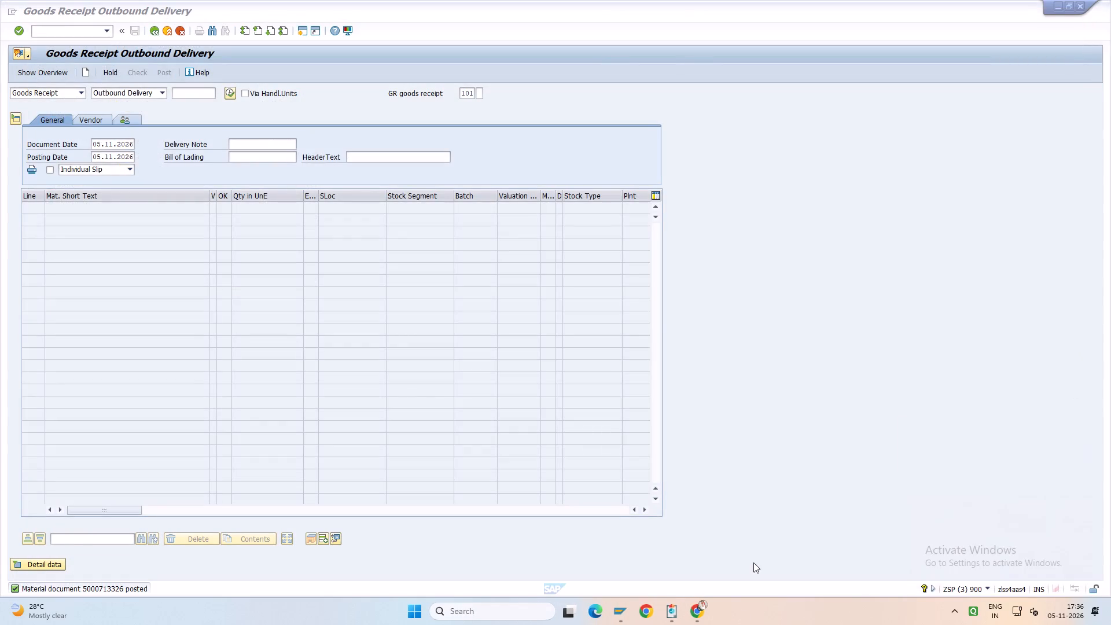
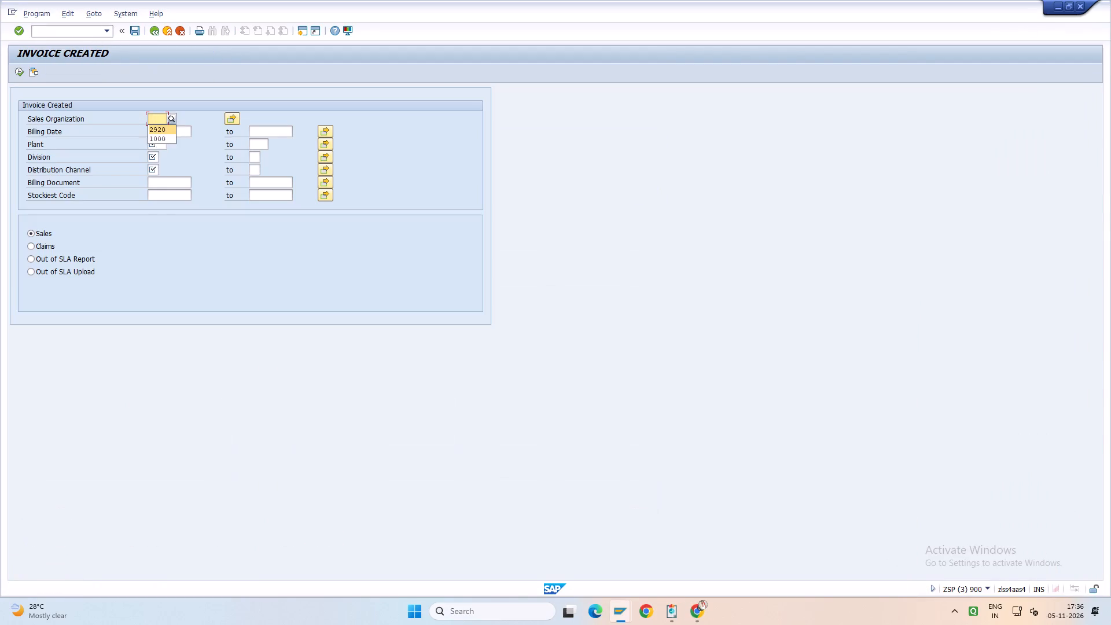
Set the invoice report's sales organization to 2920 and the billing date range to 01.11.2026 through 30.11.2026.
key(Return)
key(Tab)
key(Tab)
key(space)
key(Down)
key(Down)
key(Down)
key(Down)
key(Down)
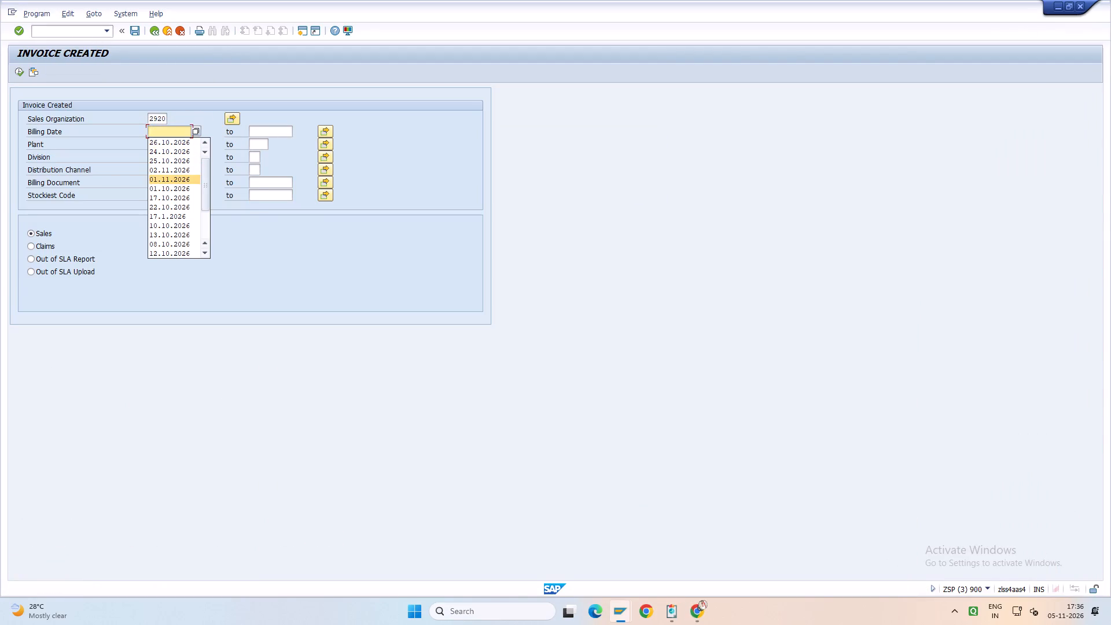
key(Return)
key(Tab)
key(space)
key(Down)
key(Down)
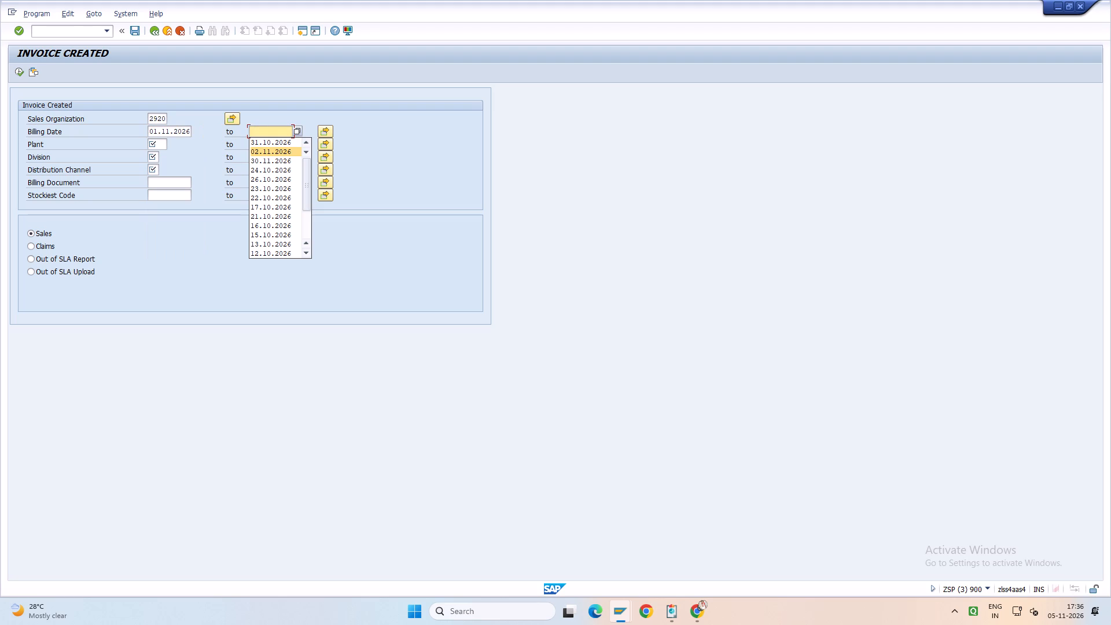
key(Down)
key(Return)
Set the plant to H552 and the division range to 01 through ZZ.
key(Tab)
key(Tab)
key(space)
key(Down)
key(Return)
key(Tab)
key(Tab)
key(Tab)
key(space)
key(Down)
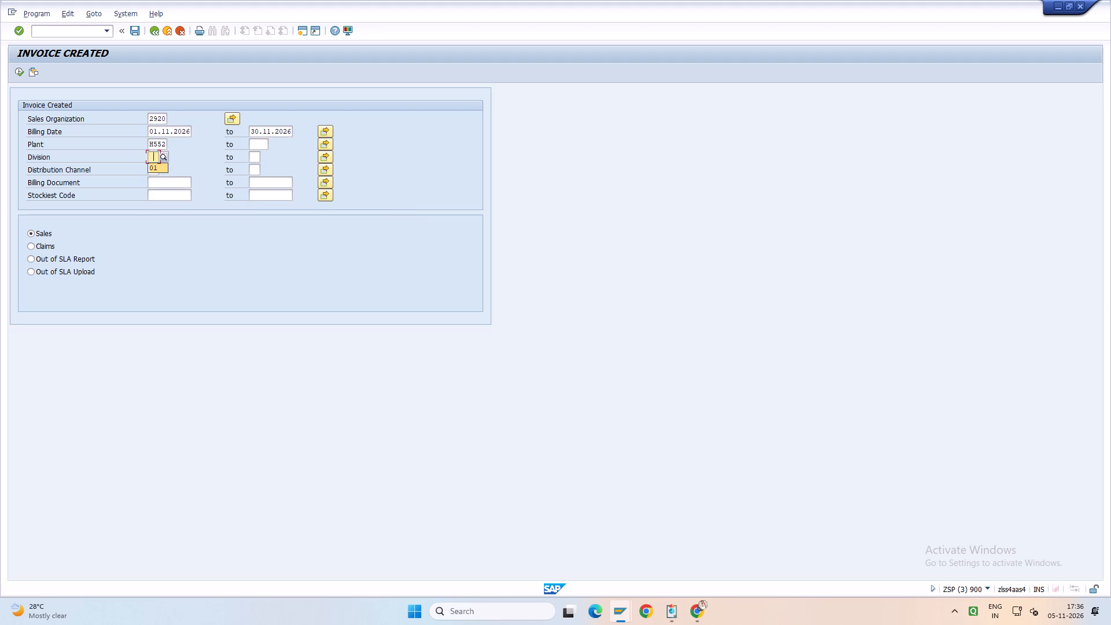
key(Return)
key(Tab)
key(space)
key(Down)
key(Return)
Set the distribution channel range to 02 through 03 and add 09 as an additional selection value.
key(Tab)
key(Tab)
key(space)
key(Down)
key(Return)
key(Tab)
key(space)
key(Down)
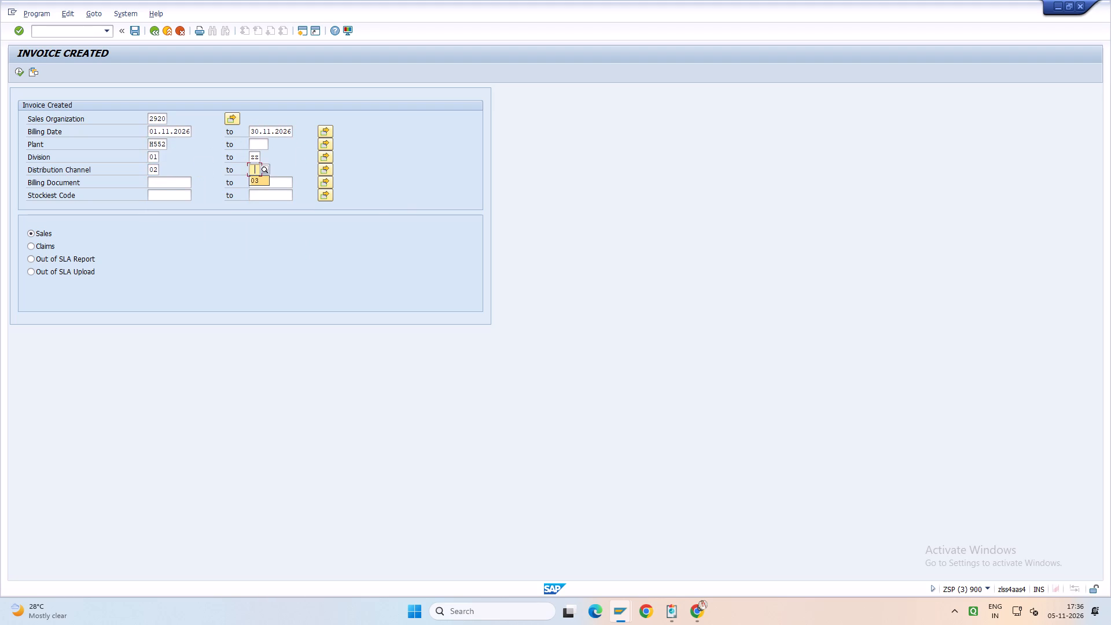
key(Return)
key(Tab)
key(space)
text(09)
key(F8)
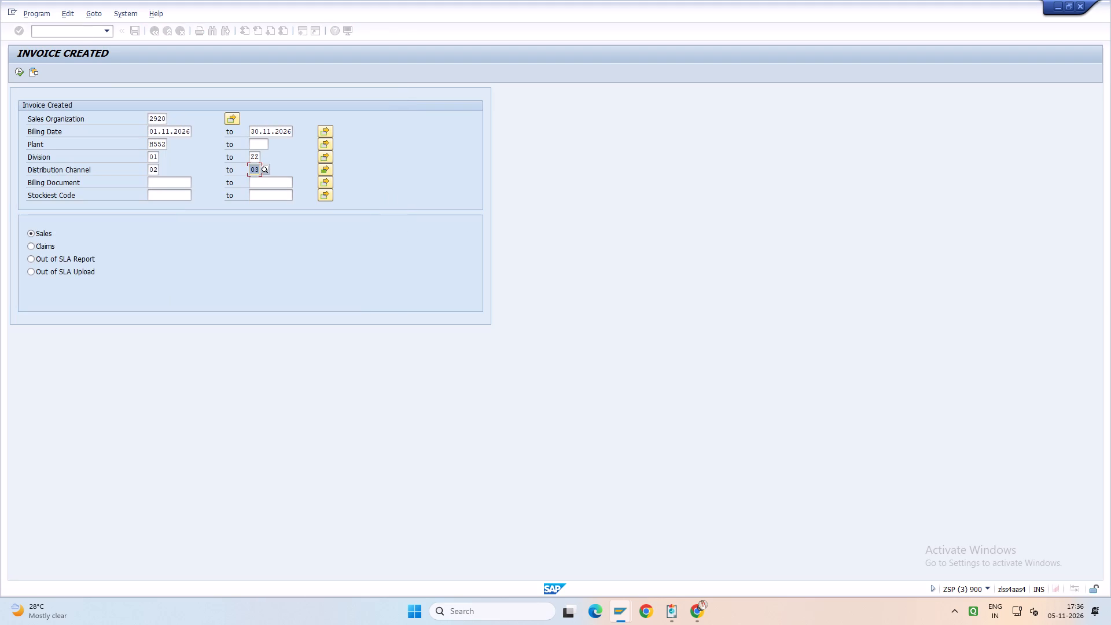
Add plant 0552 alongside H552 in the plant selection of the Invoice Created report.
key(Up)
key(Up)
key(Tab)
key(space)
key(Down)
text(0552)
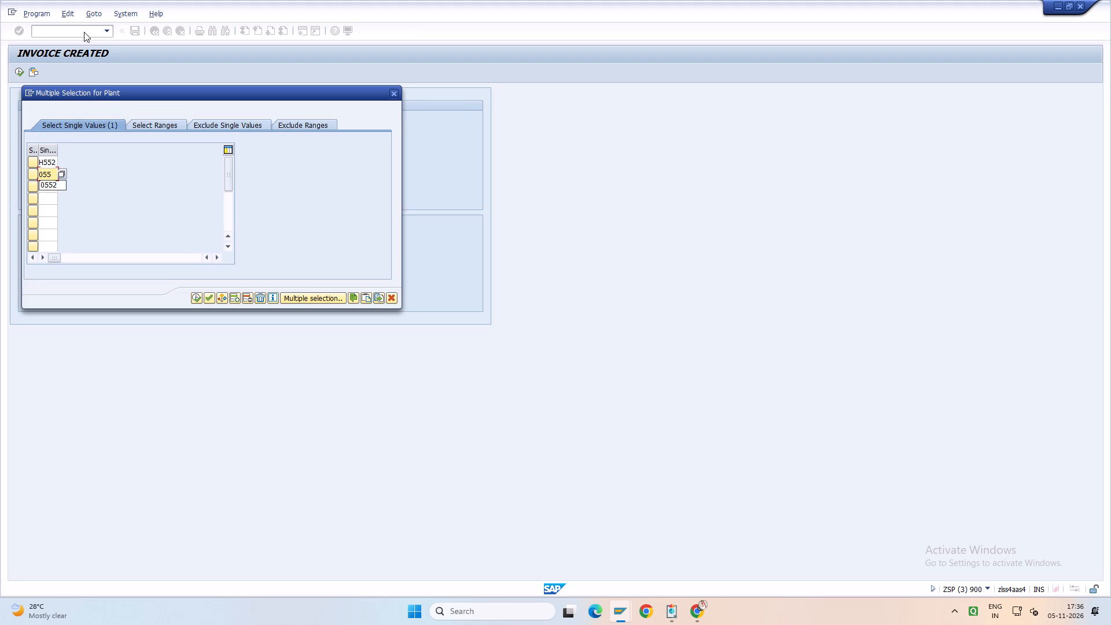
key(F8)
Add sales organization 1000 to the sales organization selection and run the Invoice Created report.
key(Up)
key(Up)
key(Tab)
key(space)
key(Down)
text(1000)
key(F8)
key(F8)
key(F8)
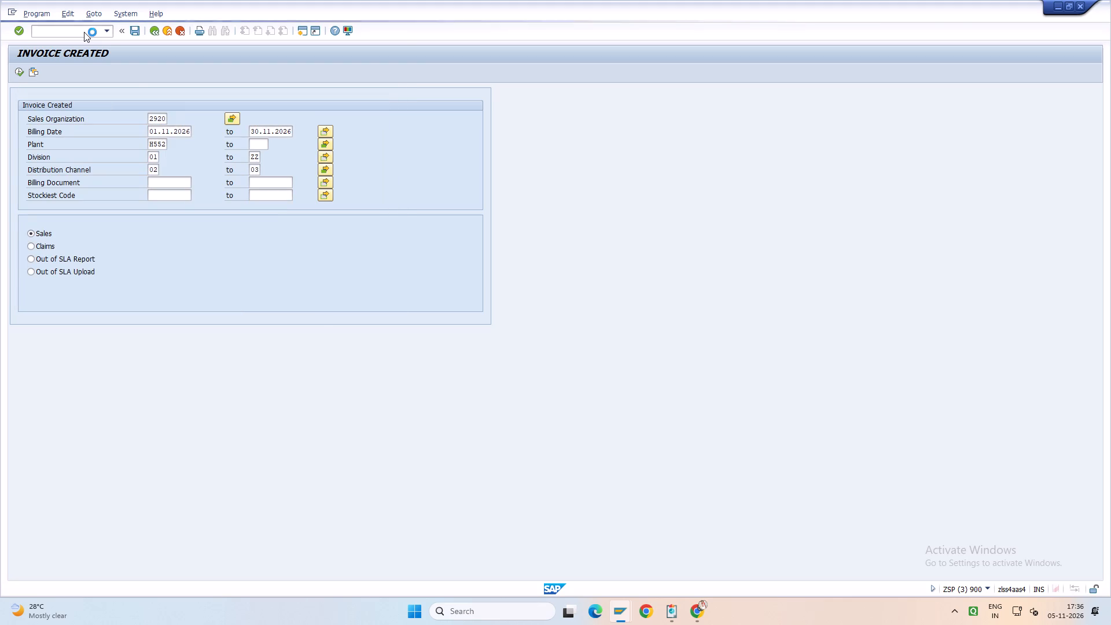
Apply the saved report layout that shows only customer, invoice number, creation date, net amount, tax and Inv/CN list number.
click(189, 75)
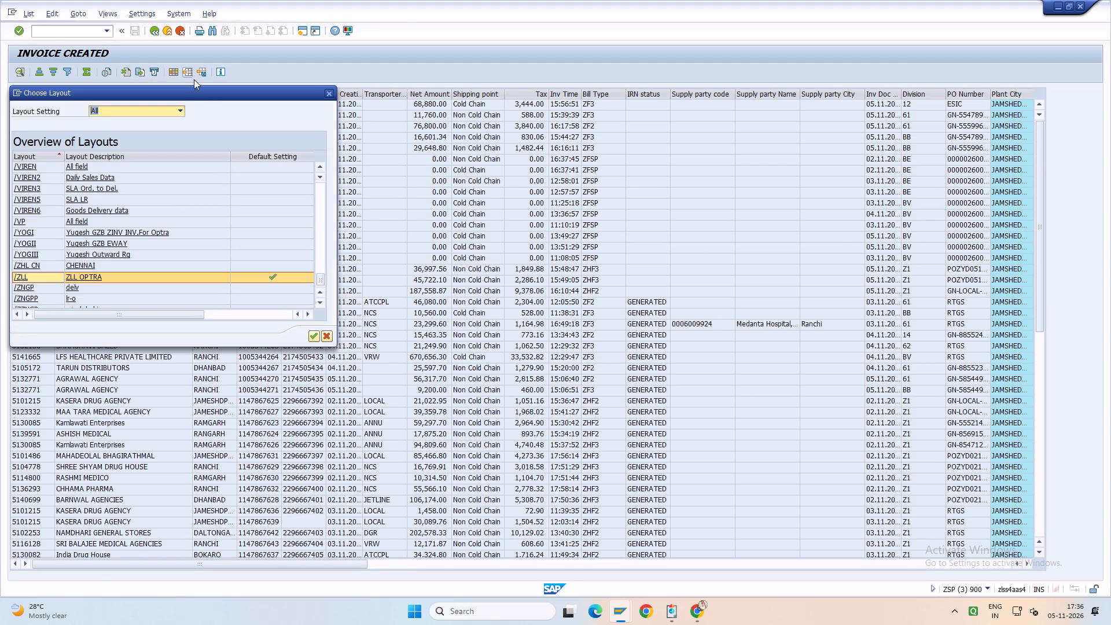
drag(322, 282, 309, 153)
scroll(115, 242, down, 6)
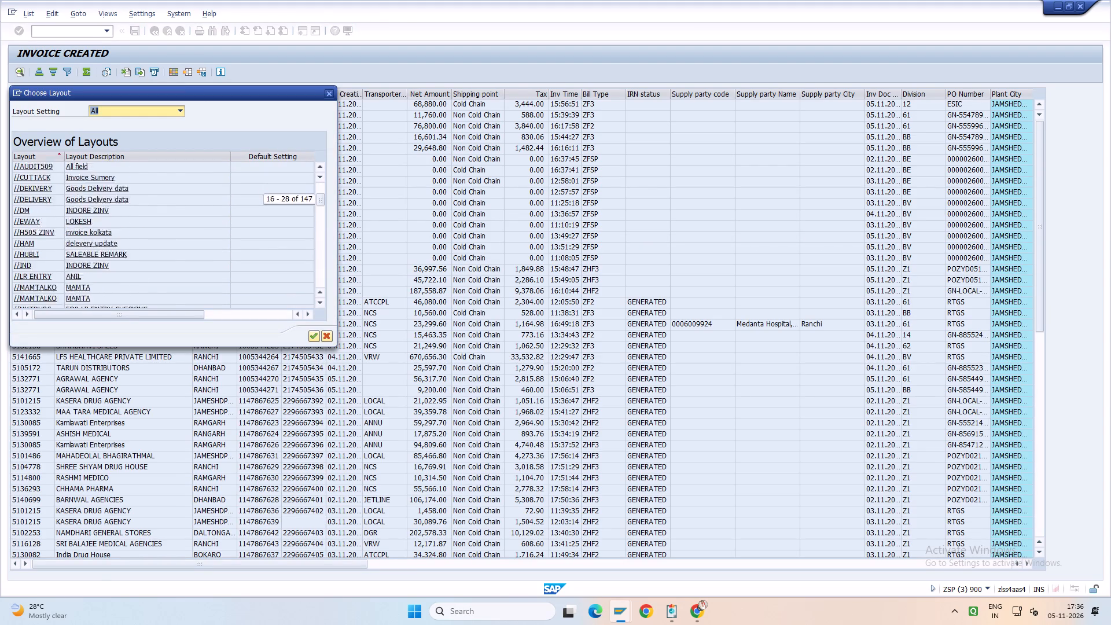
scroll(115, 242, down, 9)
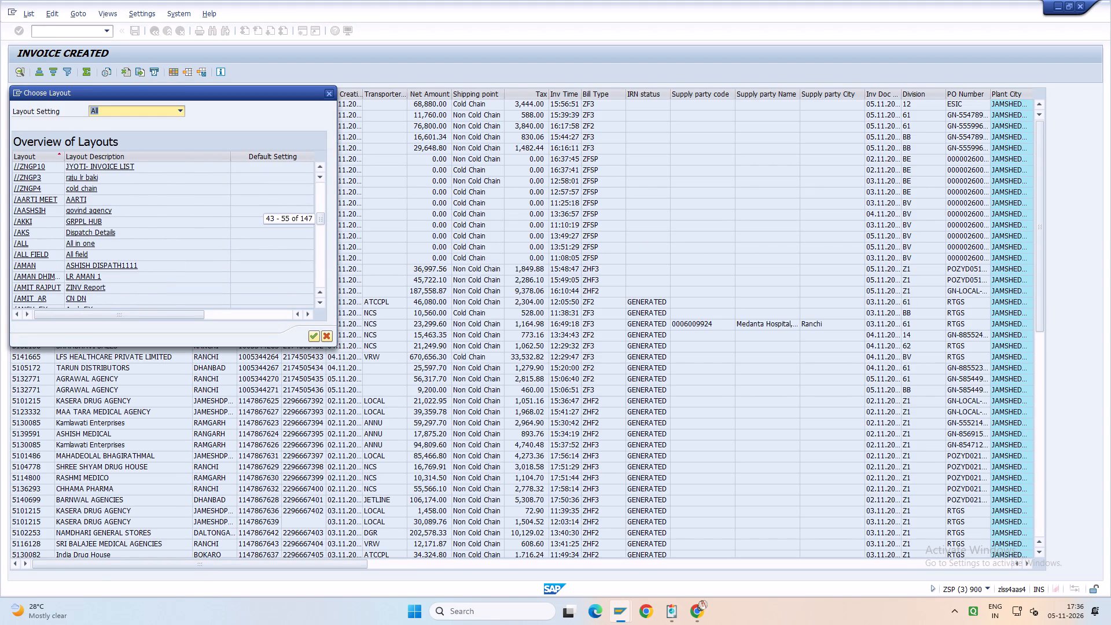
scroll(115, 242, down, 4)
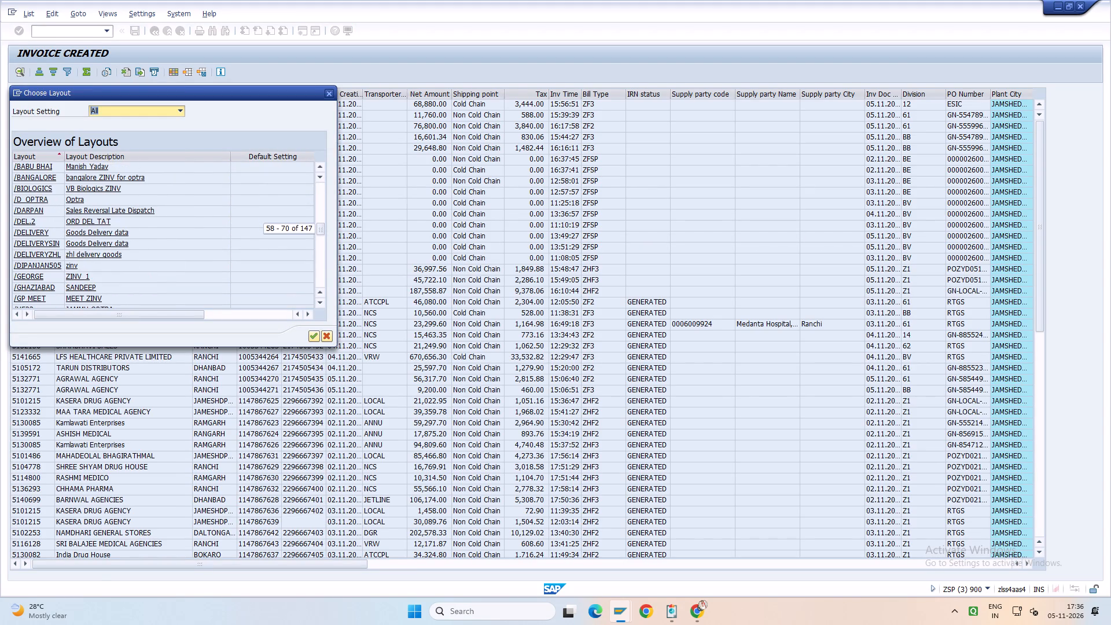
scroll(115, 242, down, 2)
click(100, 264)
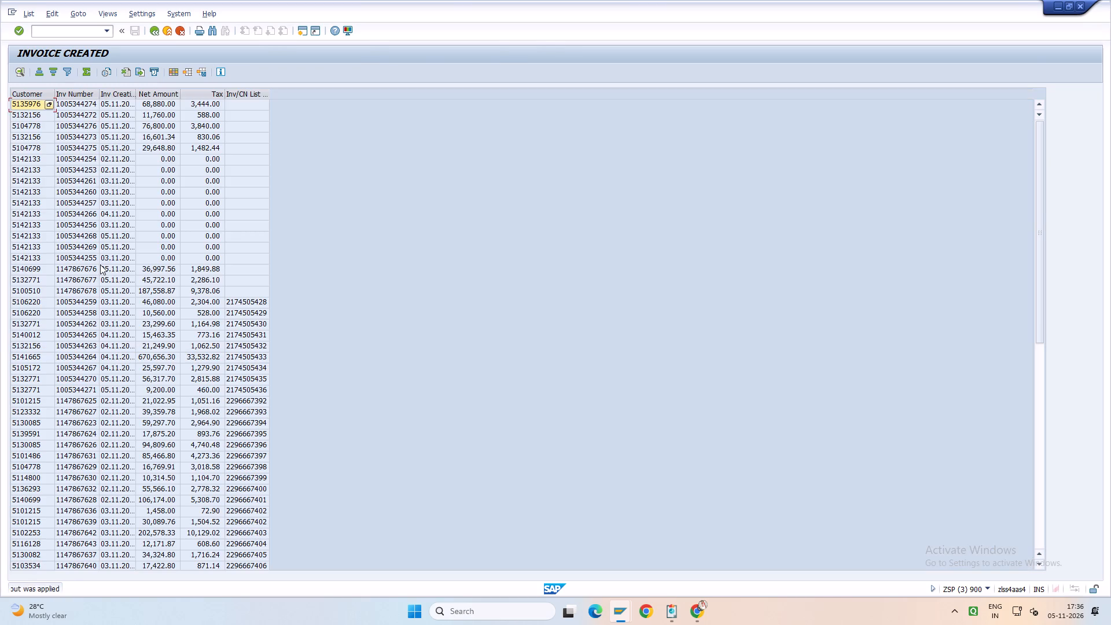
Export the invoice list to a local Microsoft Excel (*.xlsx) spreadsheet, keeping the proposed file name EXPORT_20261105_173709.
click(34, 17)
click(59, 54)
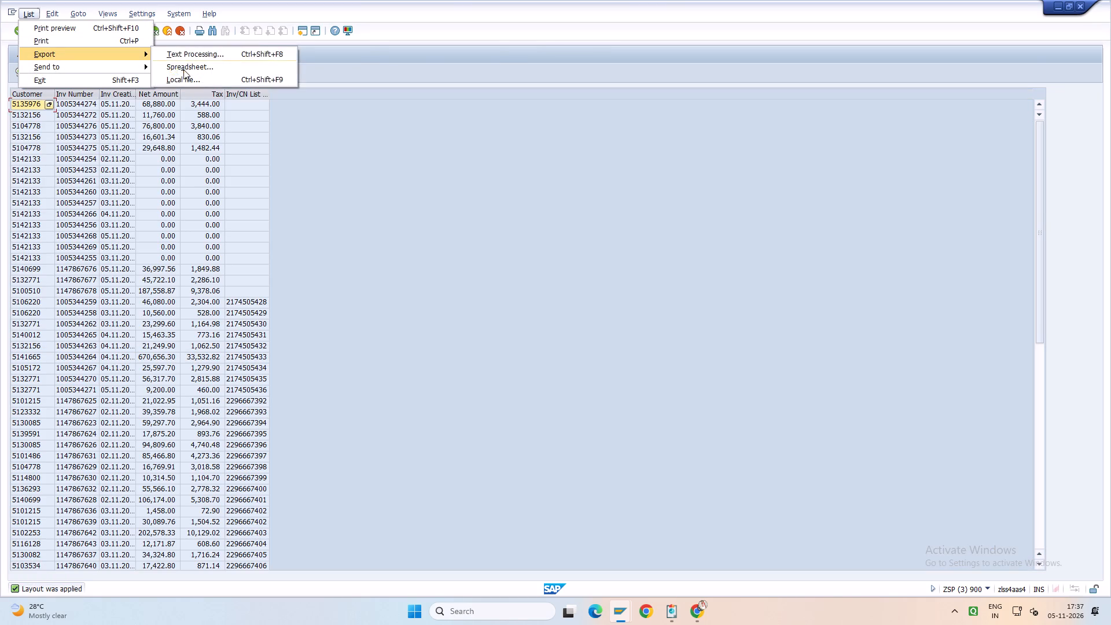
click(183, 69)
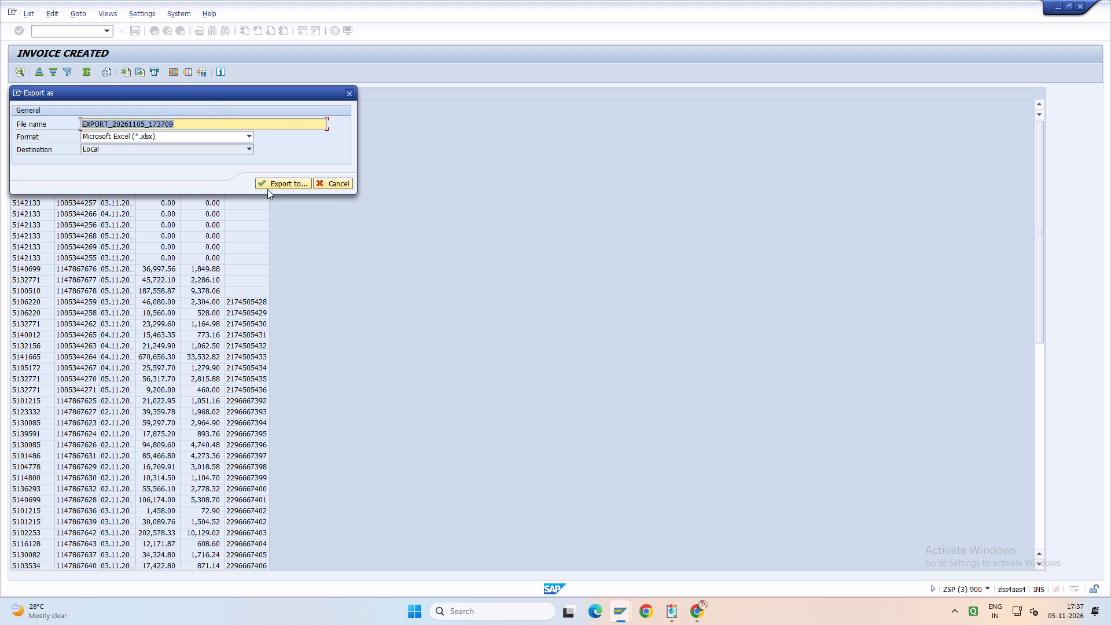
click(287, 183)
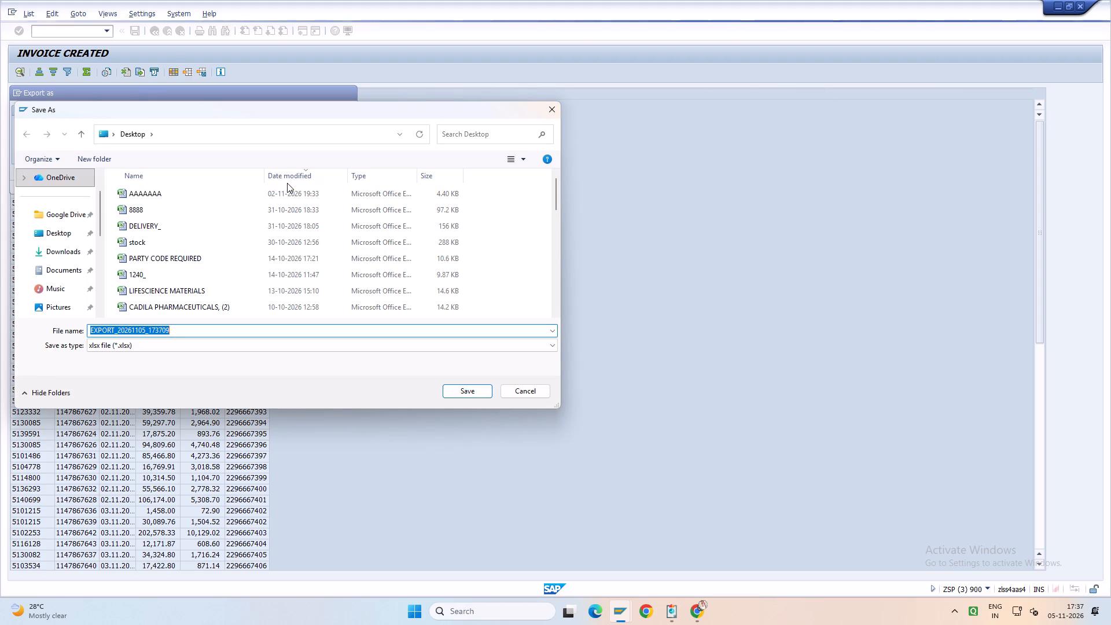
Save the invoice export EXPORT_20261105_173709 as an xlsx file to the Desktop and allow SAP to open it.
click(65, 229)
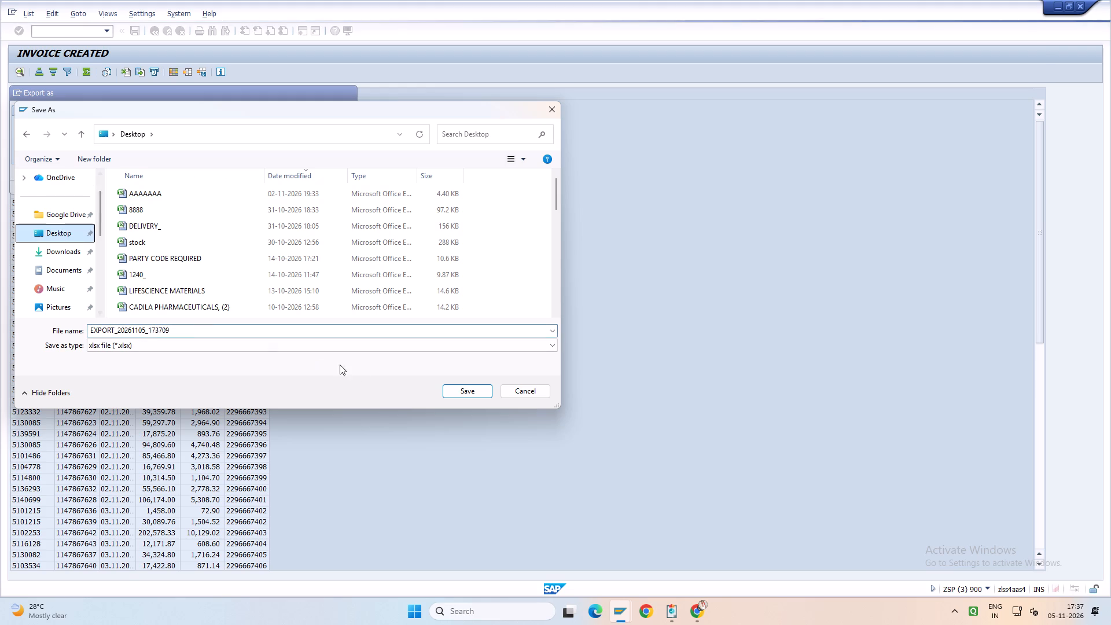
click(461, 391)
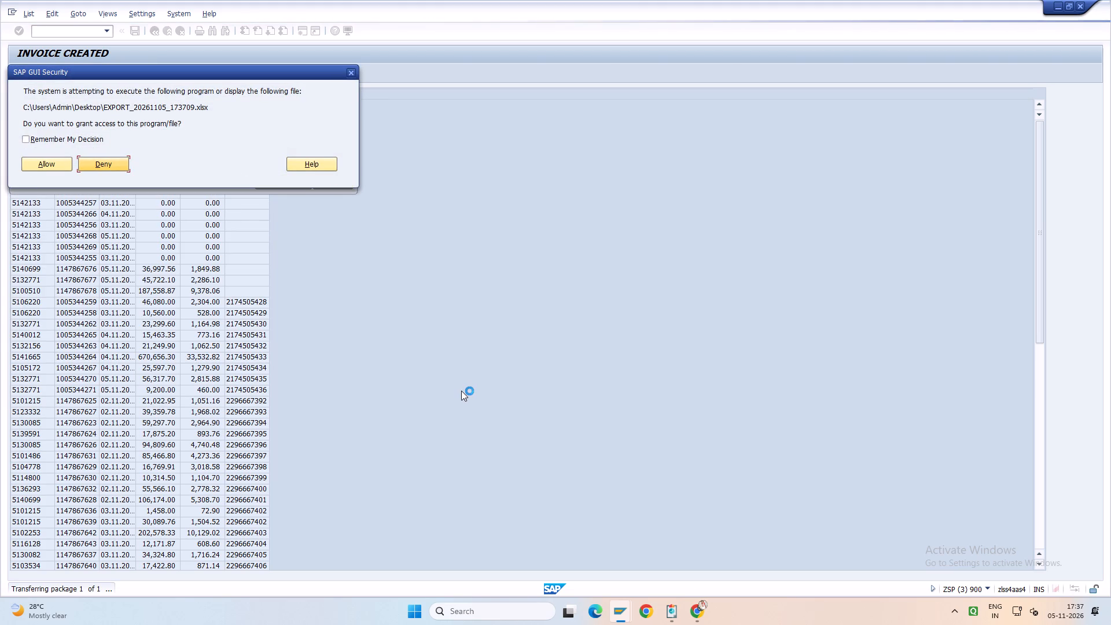
click(46, 159)
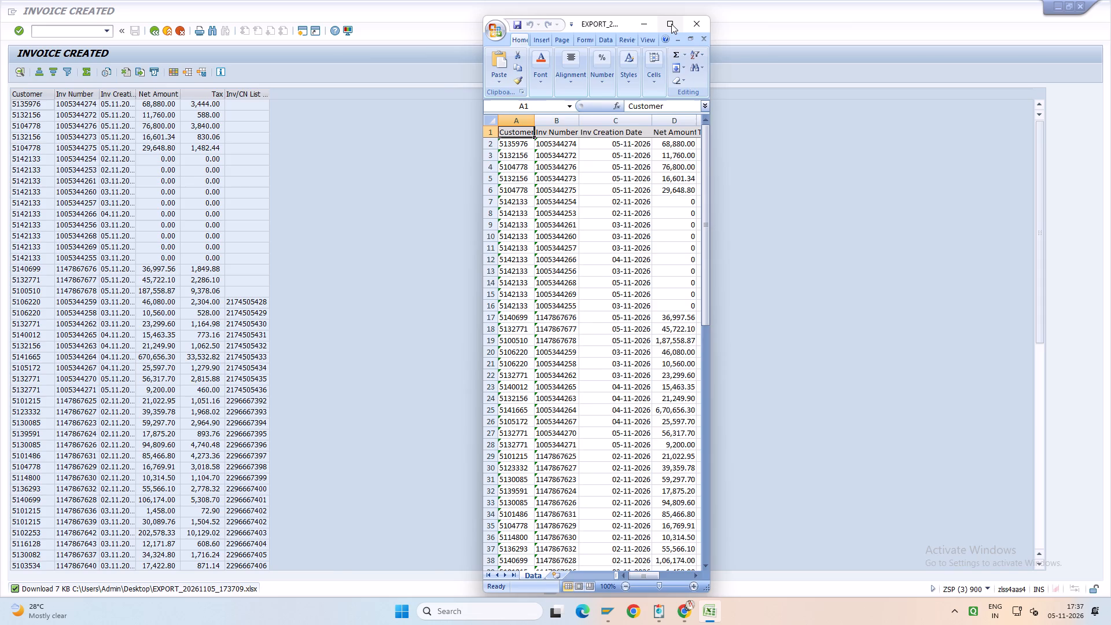
Maximize the exported EXPORT_20261105_173709 workbook in Excel and save it under its existing name.
click(671, 24)
key(ctrl+s)
key(ctrl+s)
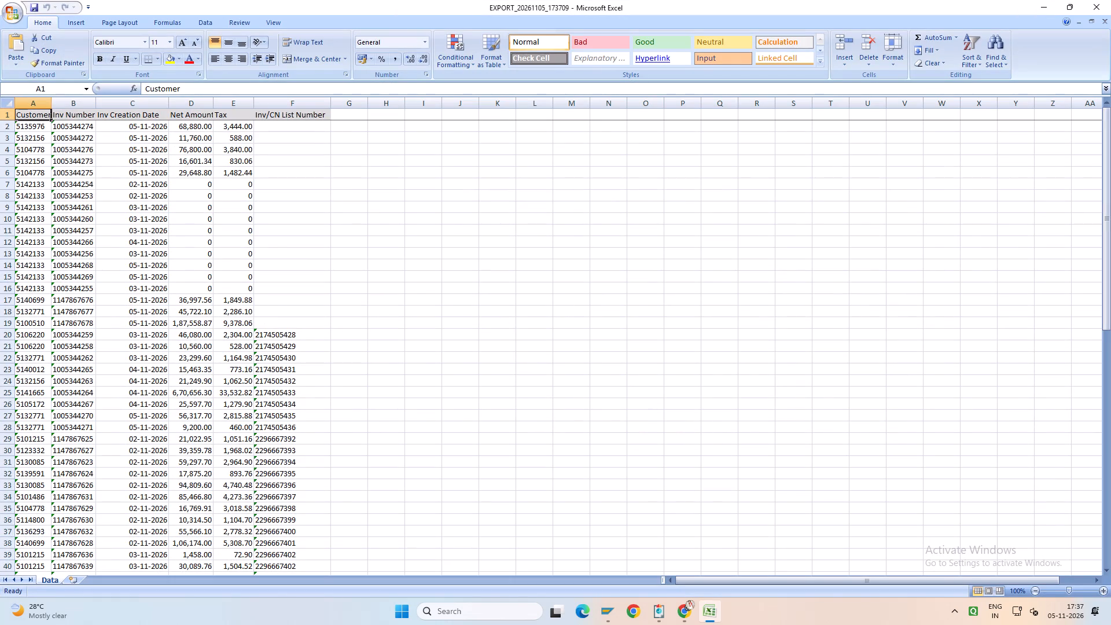
key(ctrl+s)
key(ctrl+s)
key(ctrl+s)
key(ctrl+s)
Switch to the Novus Optra application for Zydus Group.
click(660, 613)
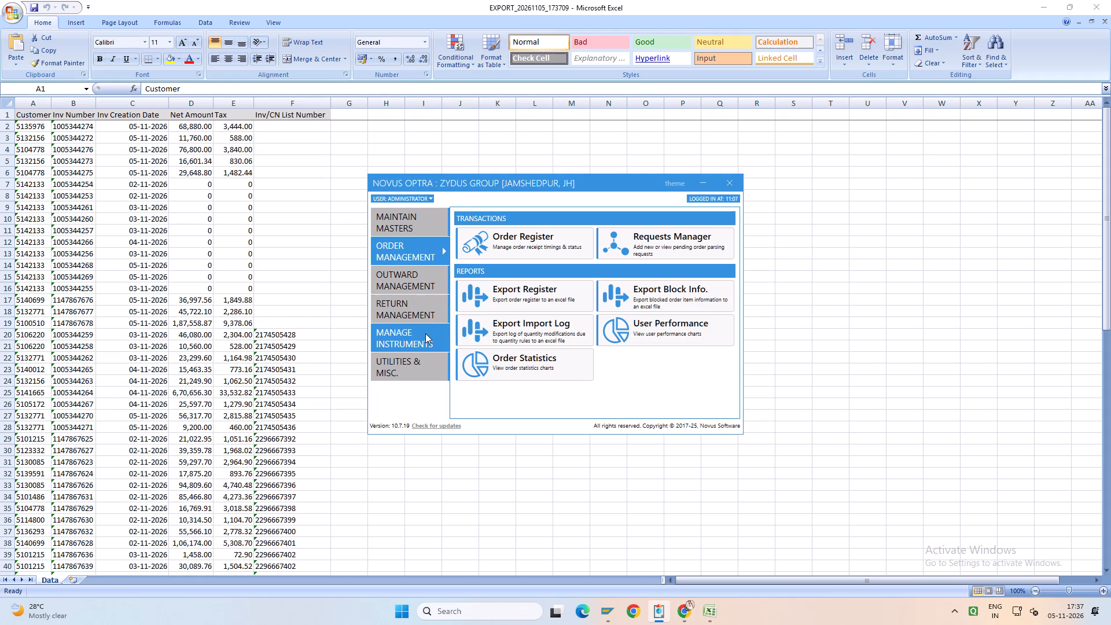
In Novus Optra's Outward Register, import EXPORT_20261105_173709.xlsx as outward invoices with division invoices, using the proposed column mapping, and finish the import.
click(421, 286)
click(495, 238)
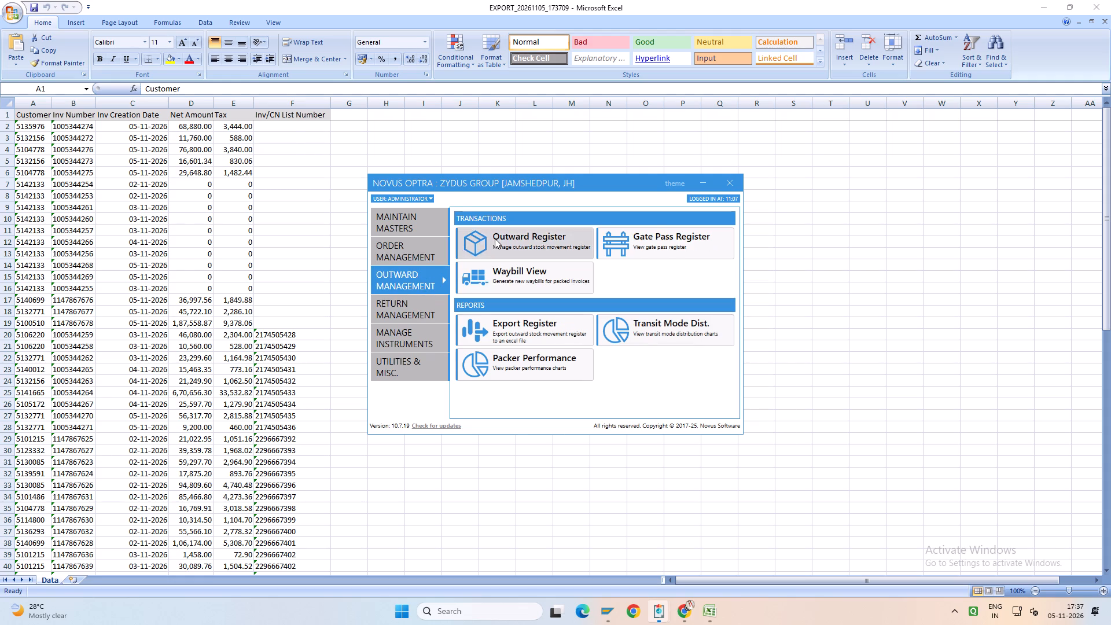
click(384, 465)
click(391, 480)
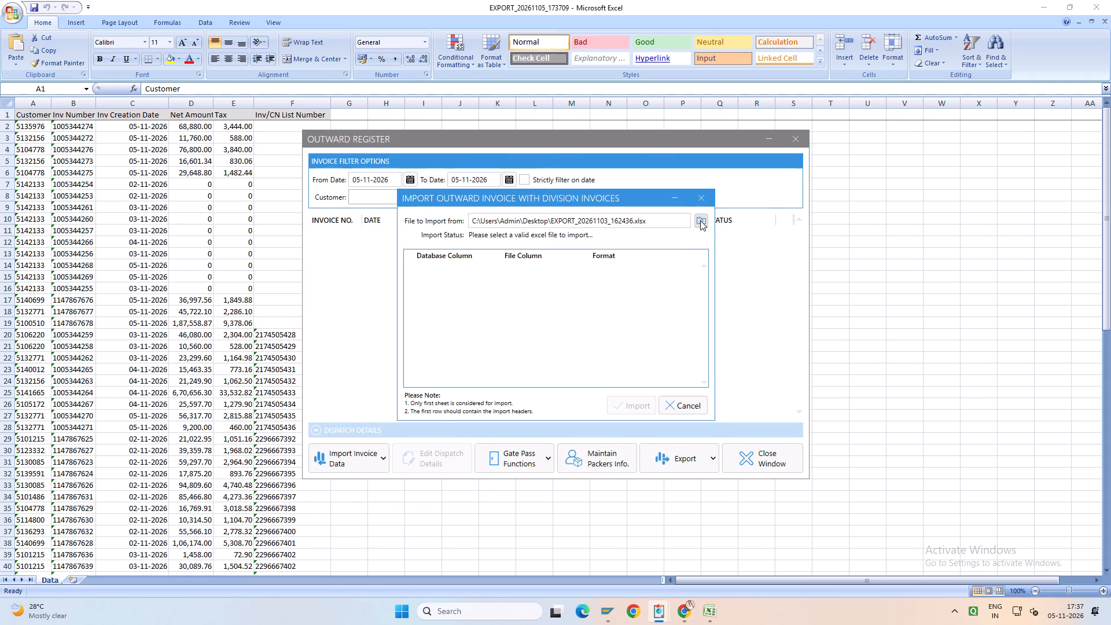
click(700, 220)
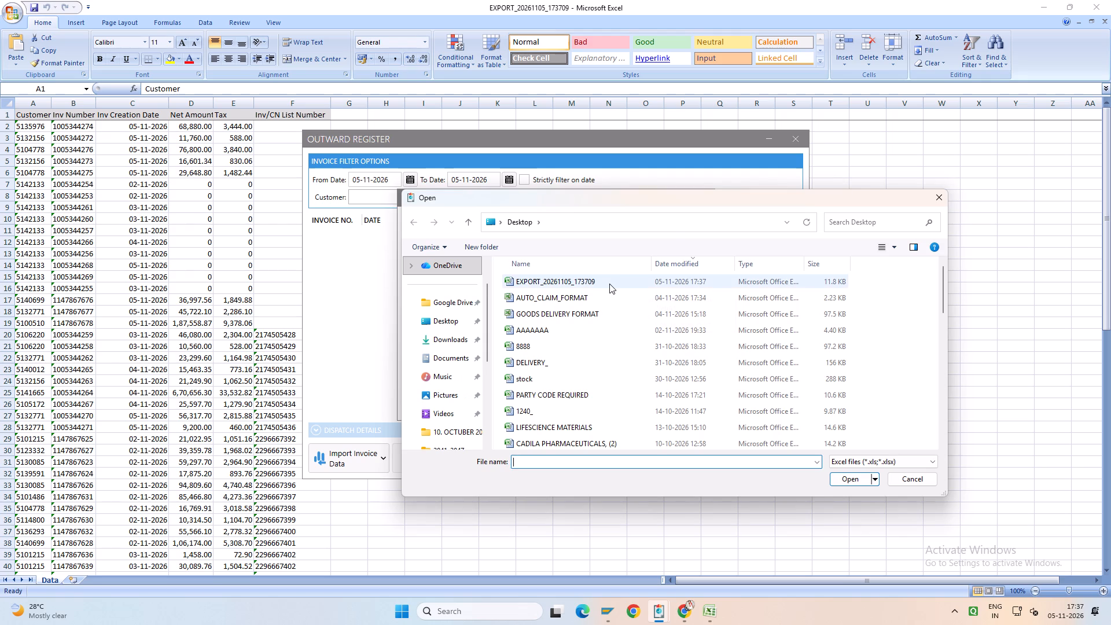
double_click(609, 284)
click(627, 278)
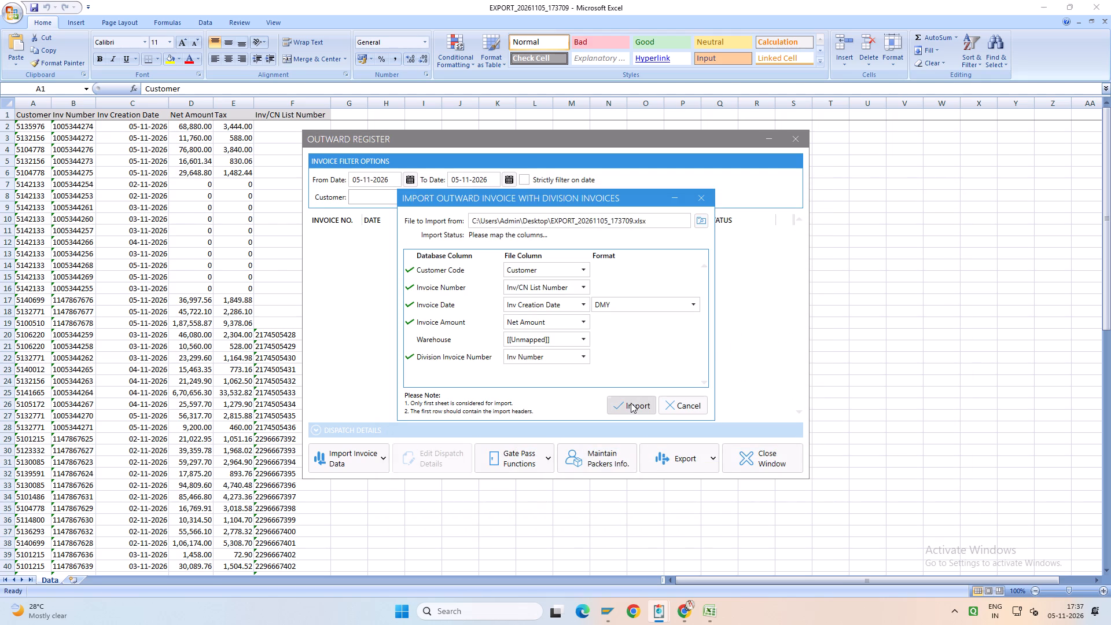
click(631, 403)
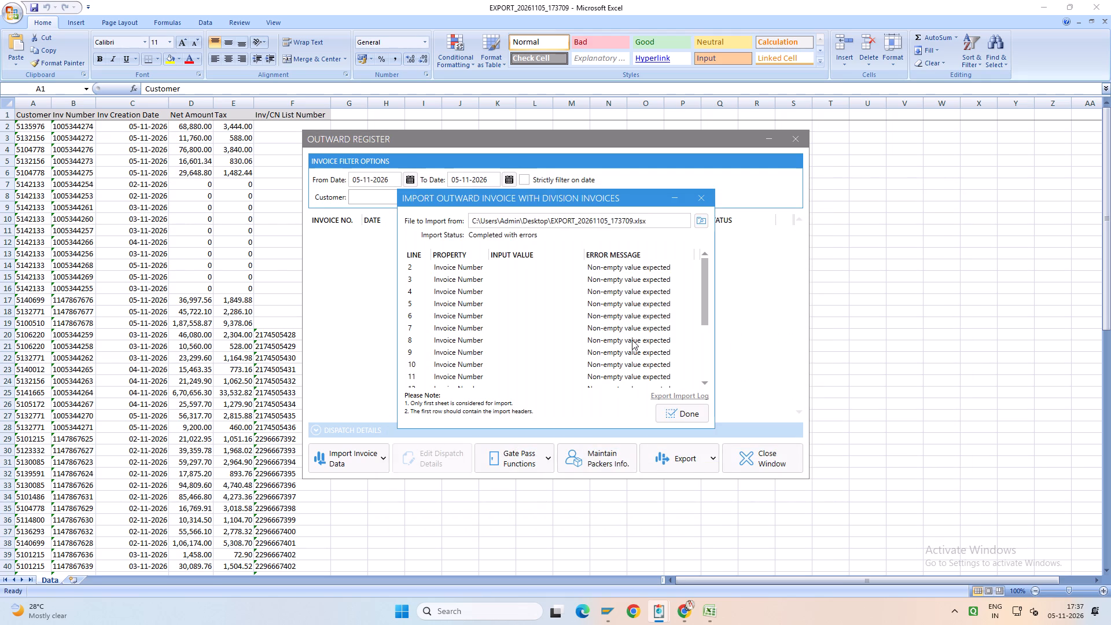
scroll(632, 338, down, 8)
click(681, 410)
Review the invoices listed in the Outward Register after the import.
scroll(643, 348, down, 10)
scroll(643, 348, up, 12)
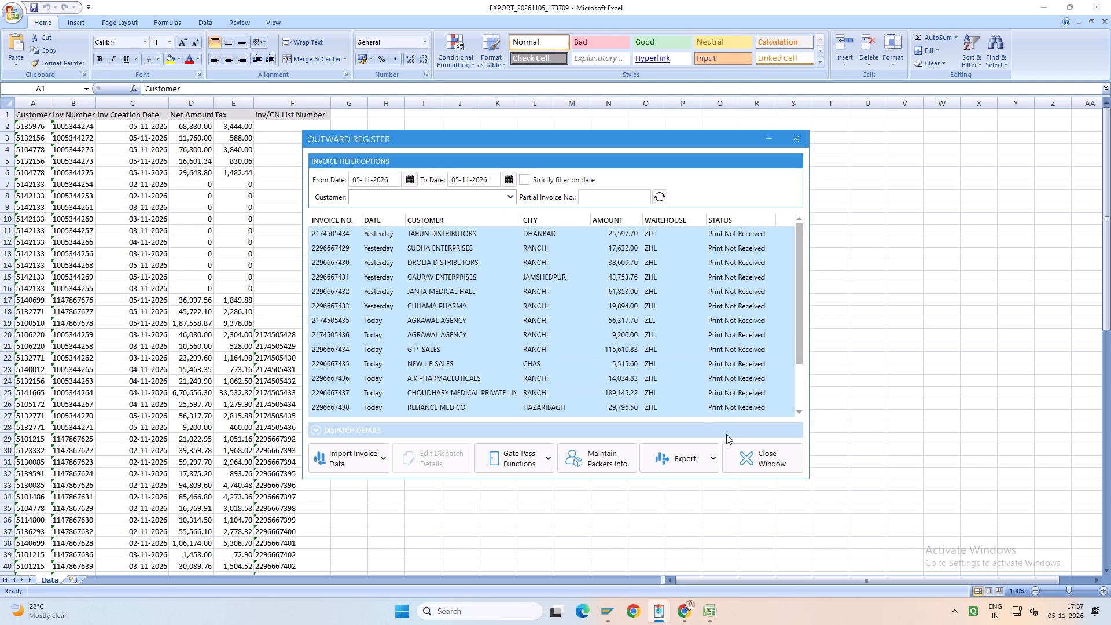
scroll(669, 332, up, 5)
scroll(669, 332, down, 11)
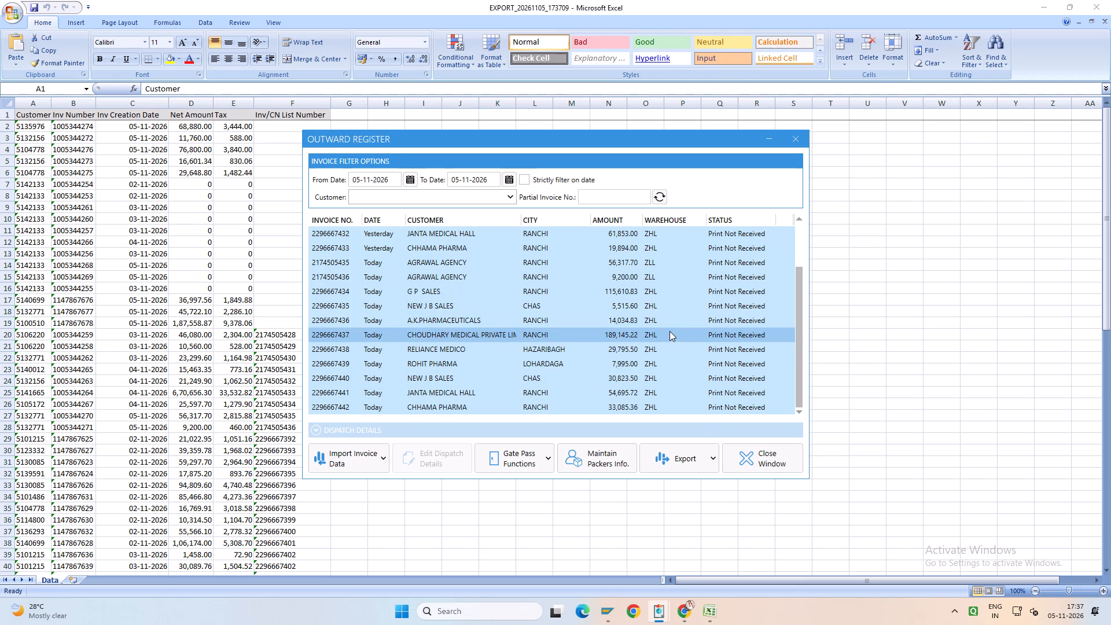
scroll(627, 373, up, 10)
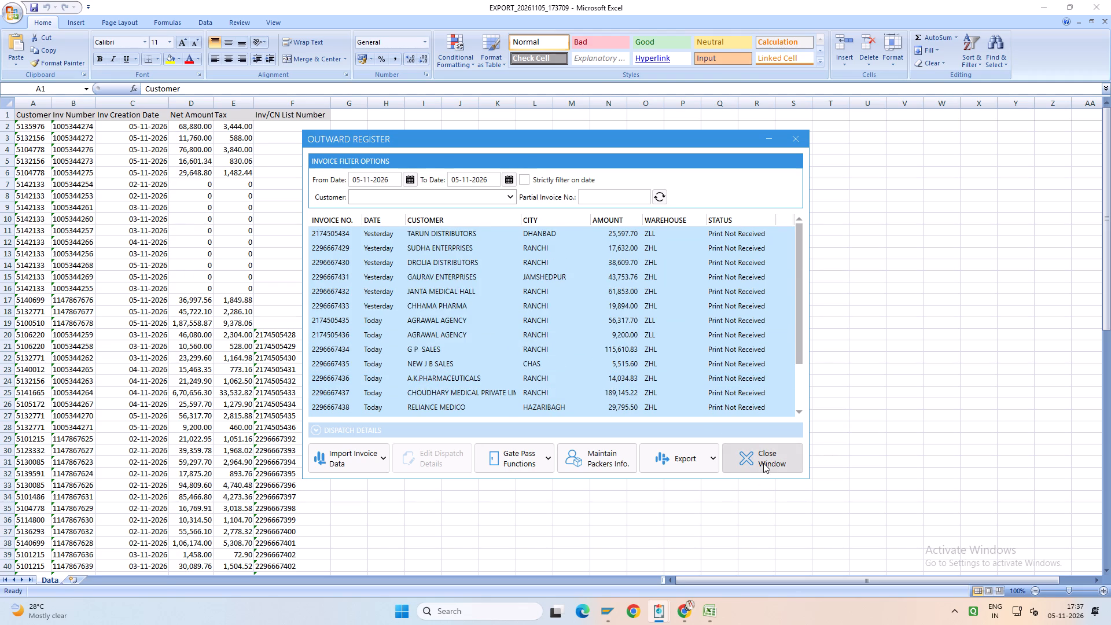
Close the Outward Register window and the exported workbook EXPORT_20261105_173709 to return to the SAP invoice list.
click(763, 463)
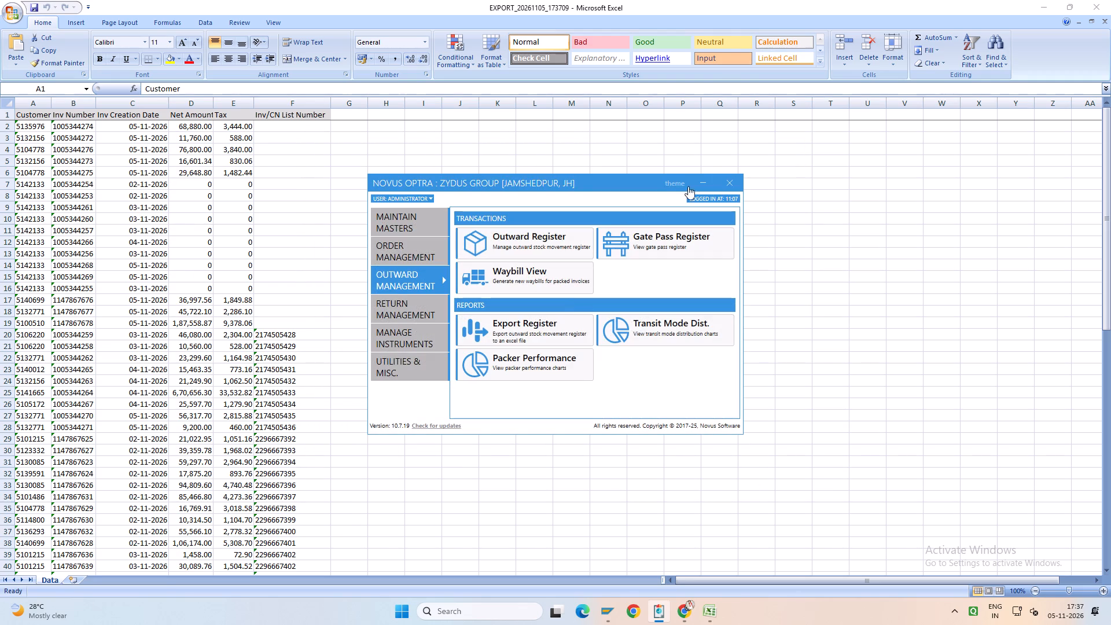
click(1098, 0)
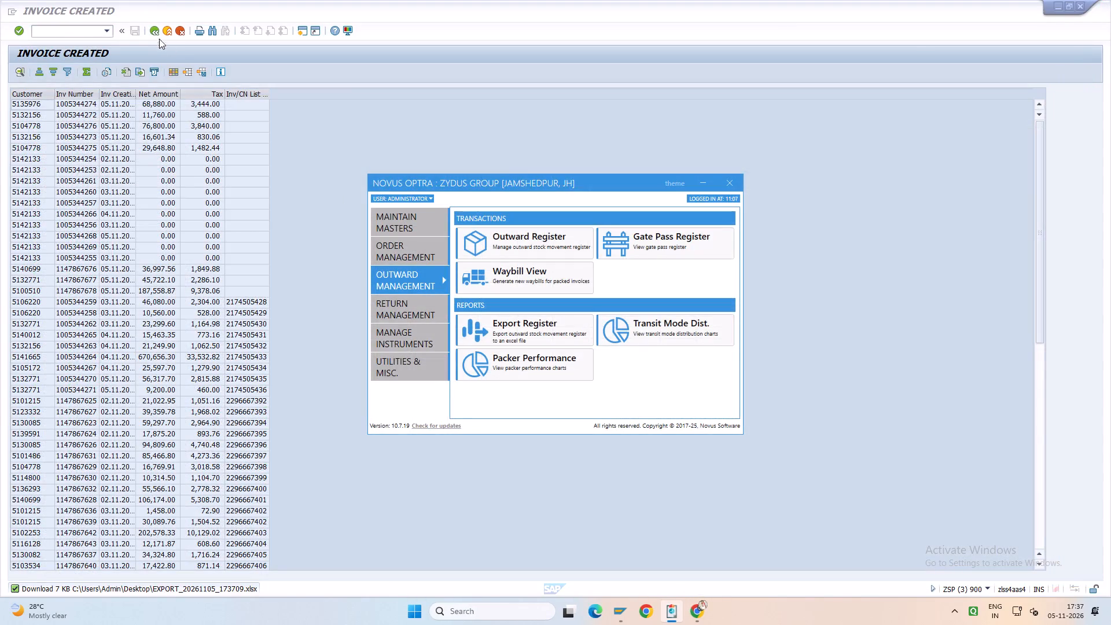
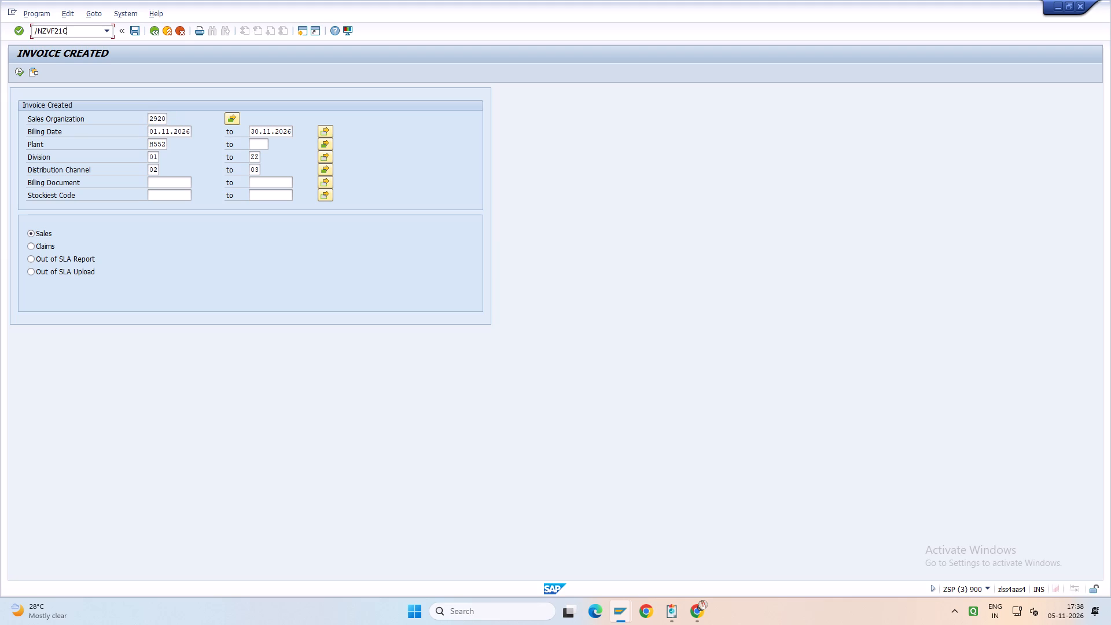
Start transaction ZVF21CN for credit note list creation and enter company 2920, plant H552 and billing type ZRE1.
text(N)
key(Return)
key(space)
key(Down)
key(Return)
key(Tab)
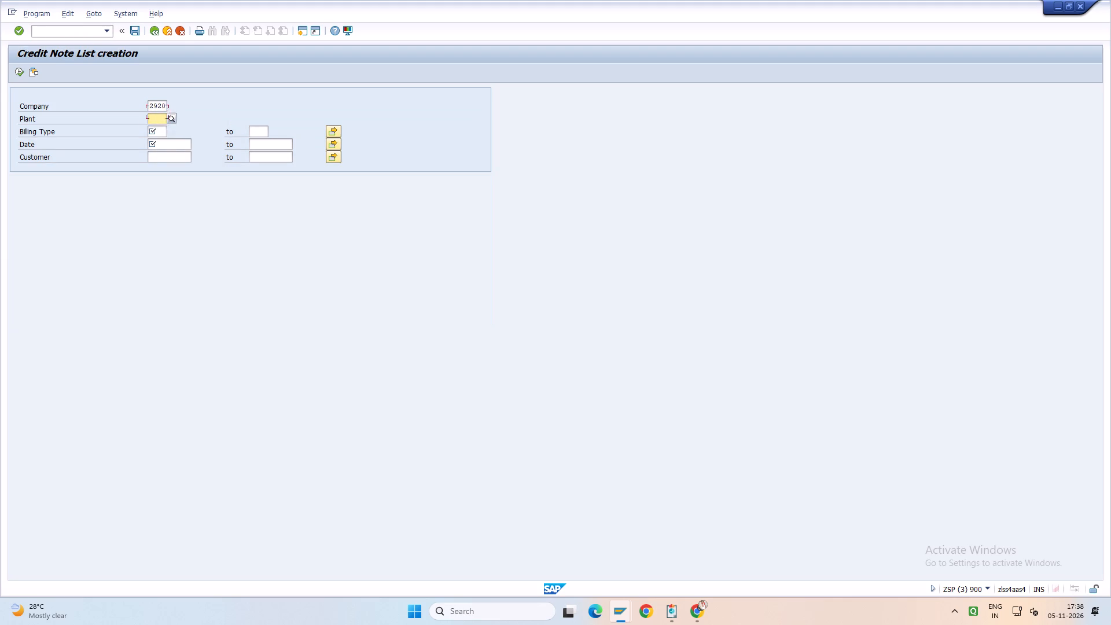
key(space)
key(Down)
key(Down)
key(Return)
key(Tab)
key(space)
key(Down)
key(Down)
key(Return)
key(Tab)
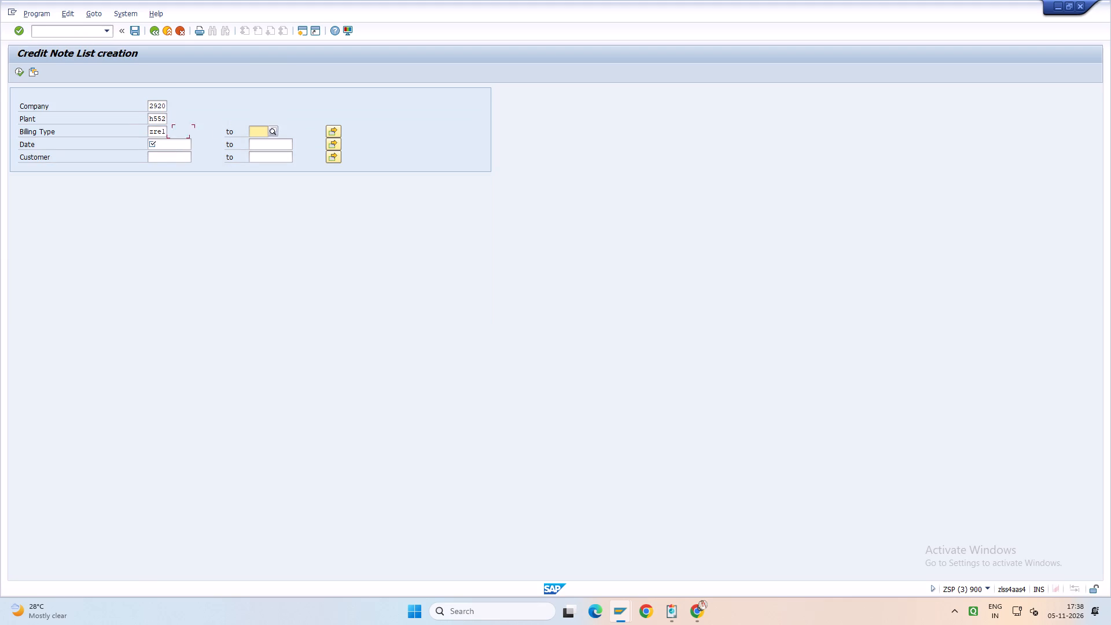
Set the date range from 01.11.2026 to 30.11.2026.
key(Tab)
key(space)
key(Down)
key(Up)
key(Return)
key(space)
key(Down)
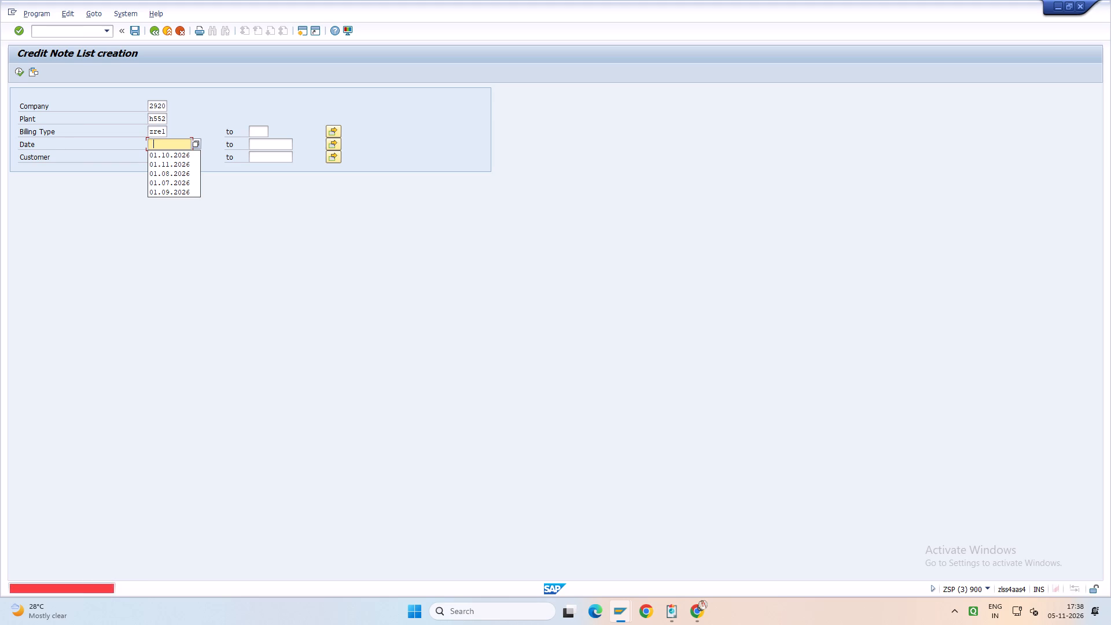
key(Down)
key(Return)
key(Tab)
key(space)
key(Down)
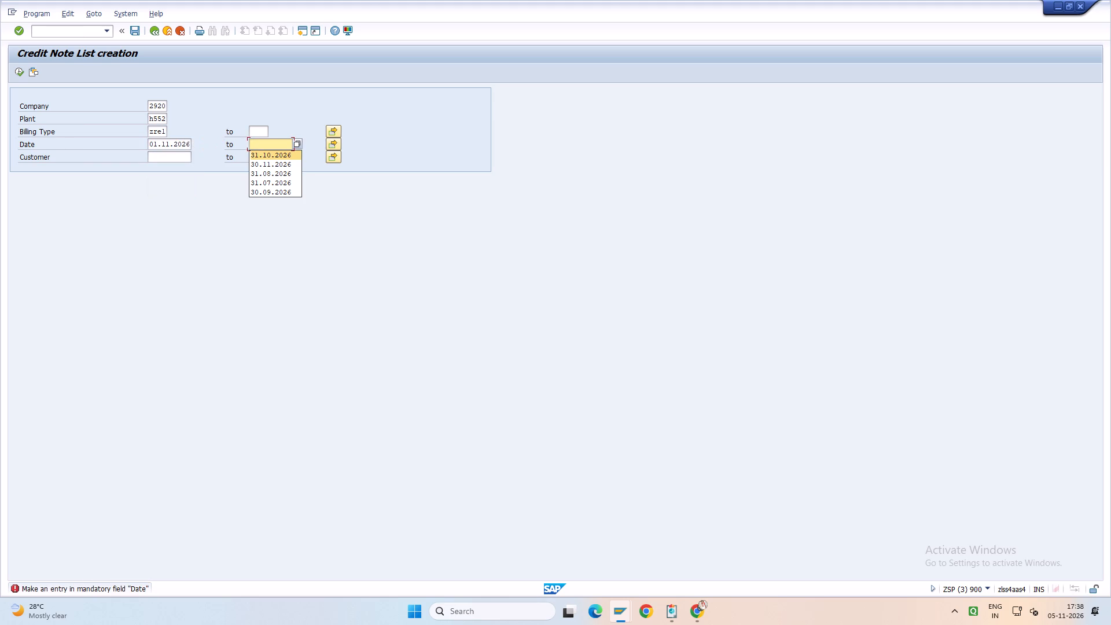
key(Down)
key(Return)
Add billing types ZRE2, ZRE3, ZRE4, ZR10, ZR11, ZR14 and ZR15 as further single values in the billing type's multiple selection.
key(Up)
key(Tab)
key(space)
key(Down)
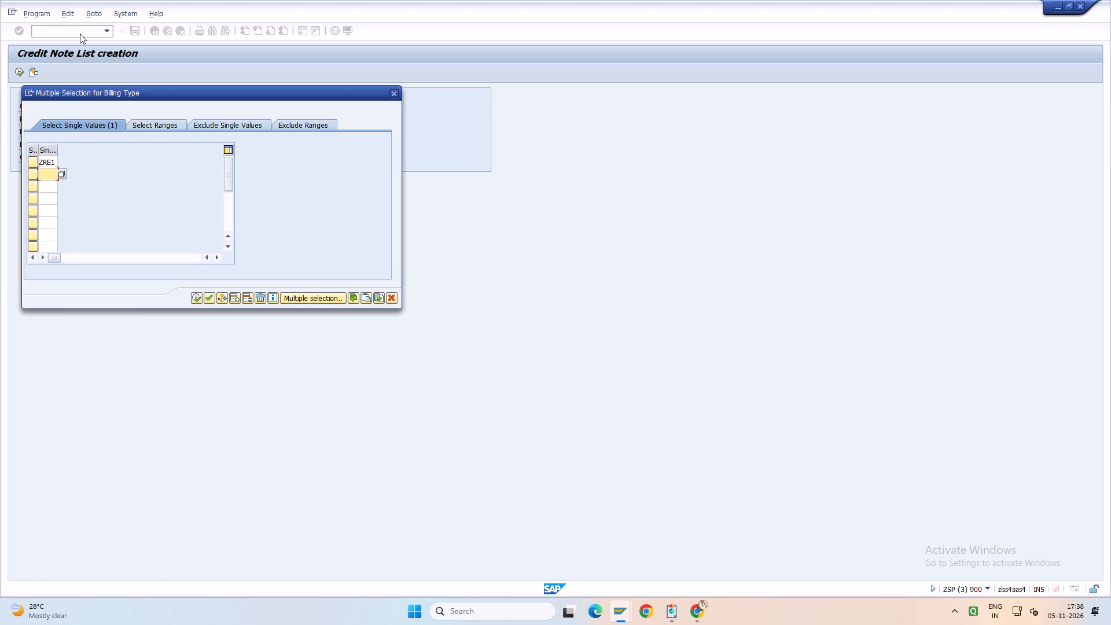
text(ZRE2)
key(Down)
text(ZRE3)
key(Down)
text(ZRE4)
key(Down)
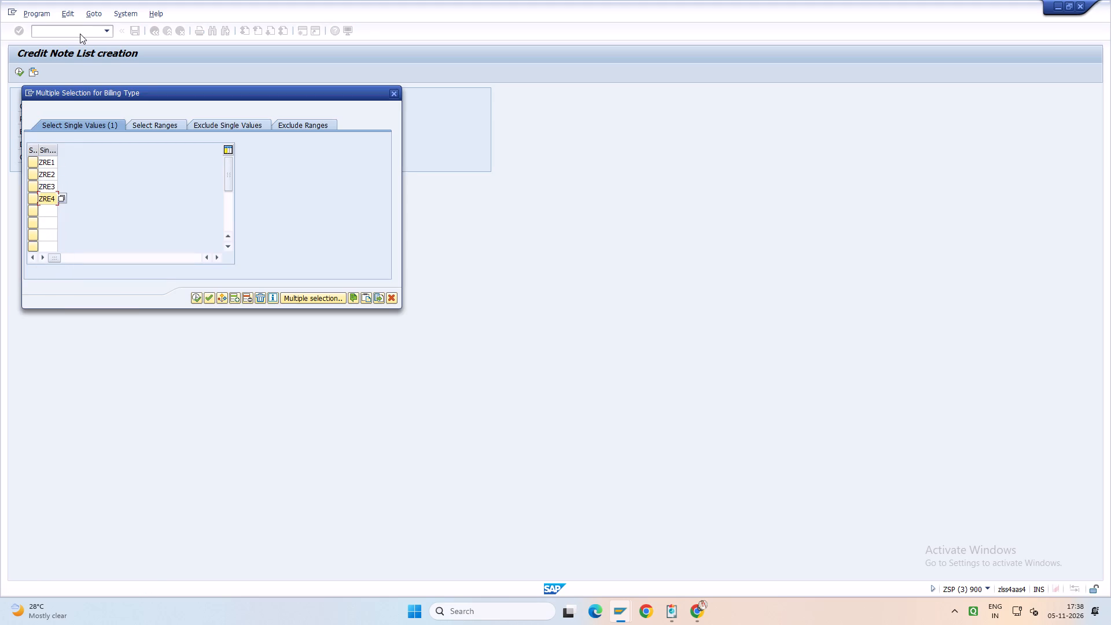
text(ZR10)
key(Down)
text(ZR11)
key(Down)
text(ZR14)
key(Down)
text(ZR15)
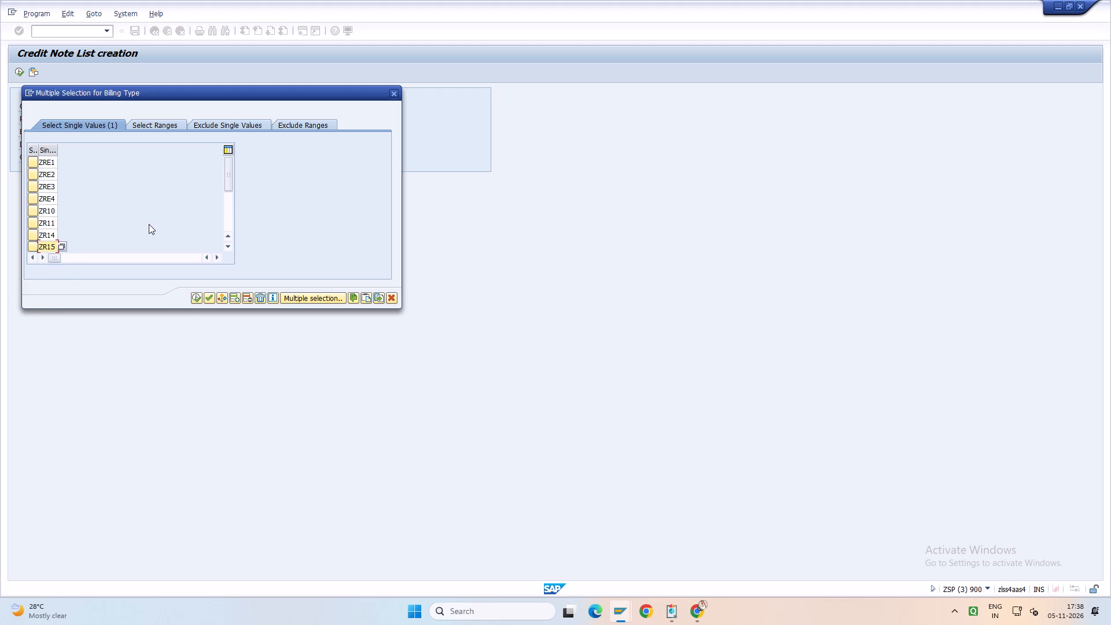
click(197, 299)
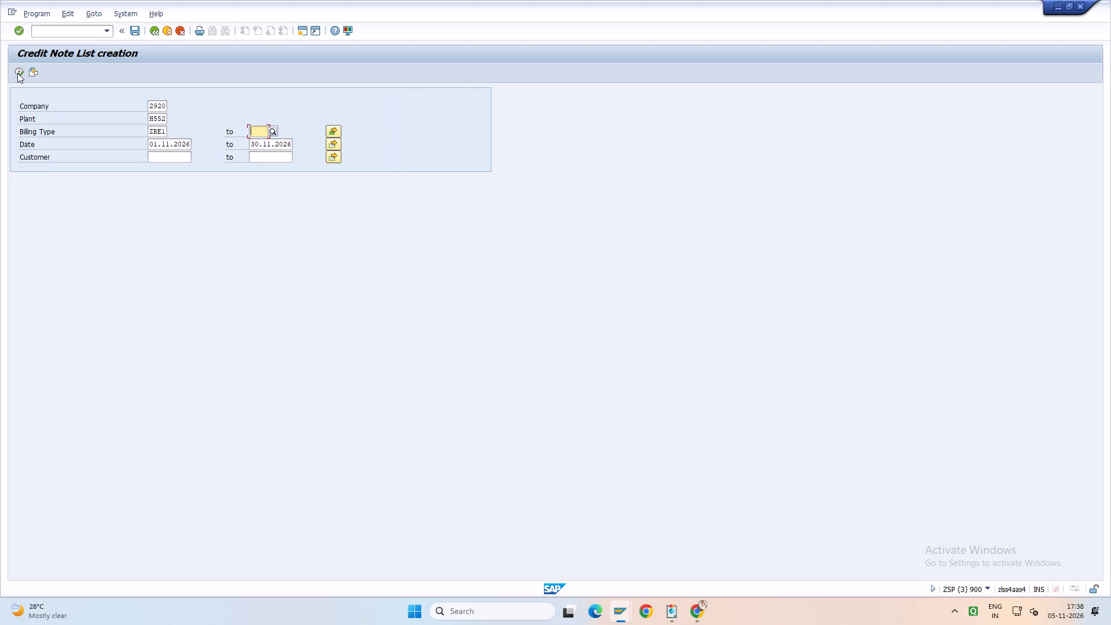
Run the credit note list selection.
click(17, 73)
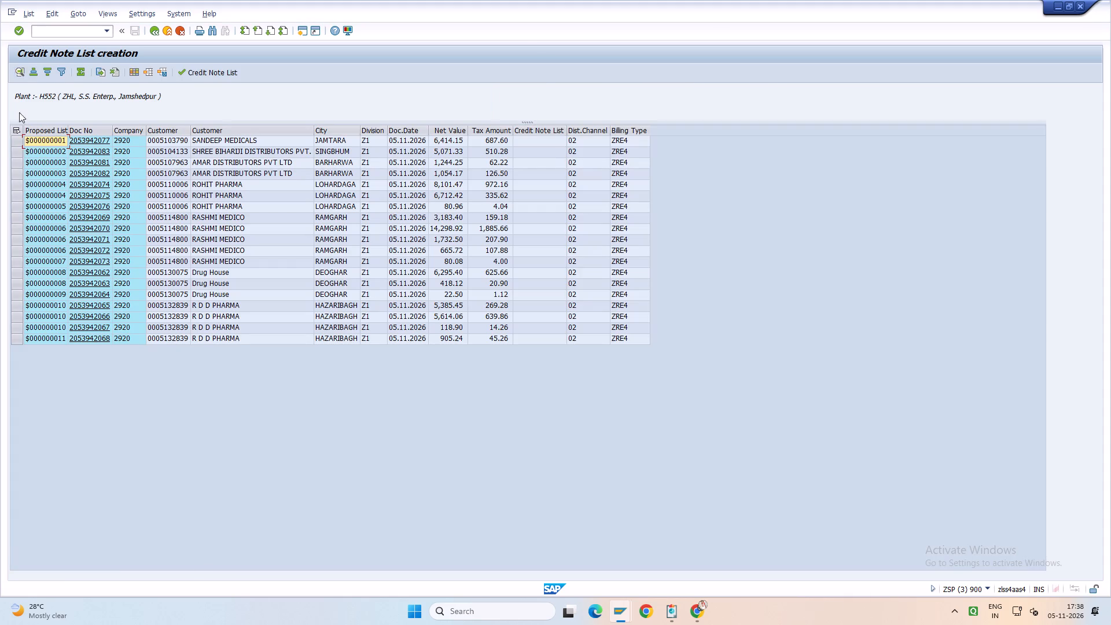
Create the credit note list for all the proposed credit note documents of plant H552.
click(16, 129)
click(225, 74)
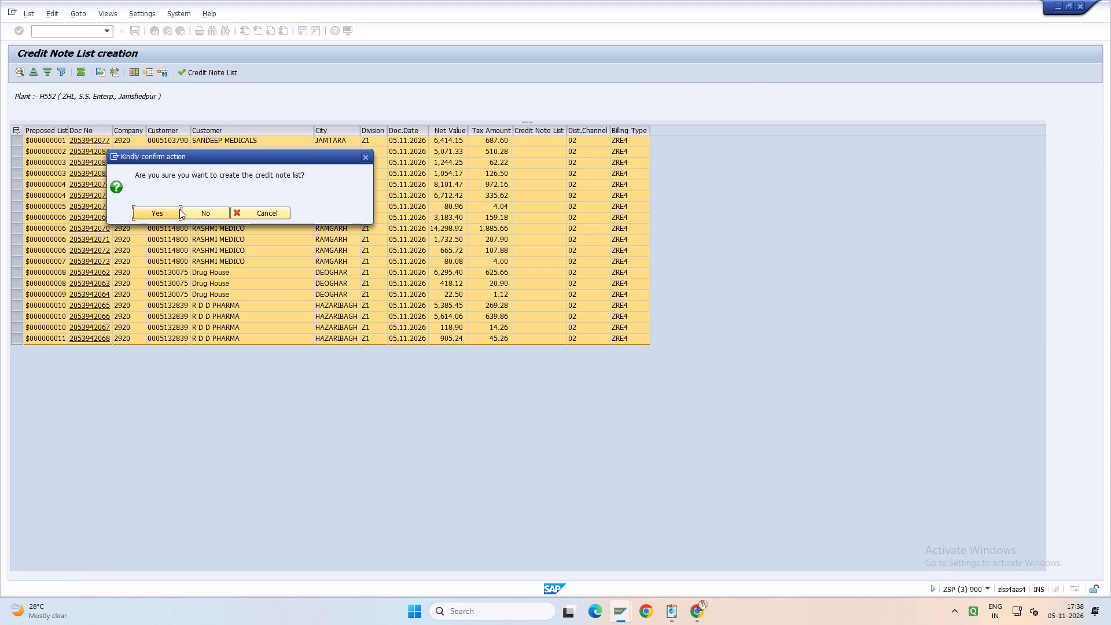
click(155, 219)
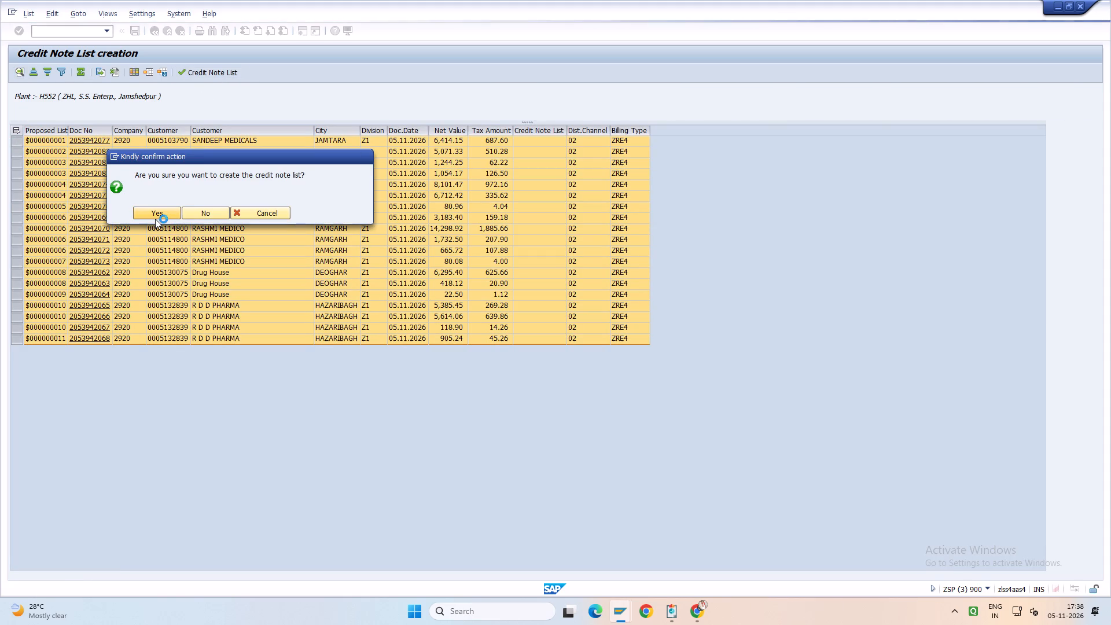
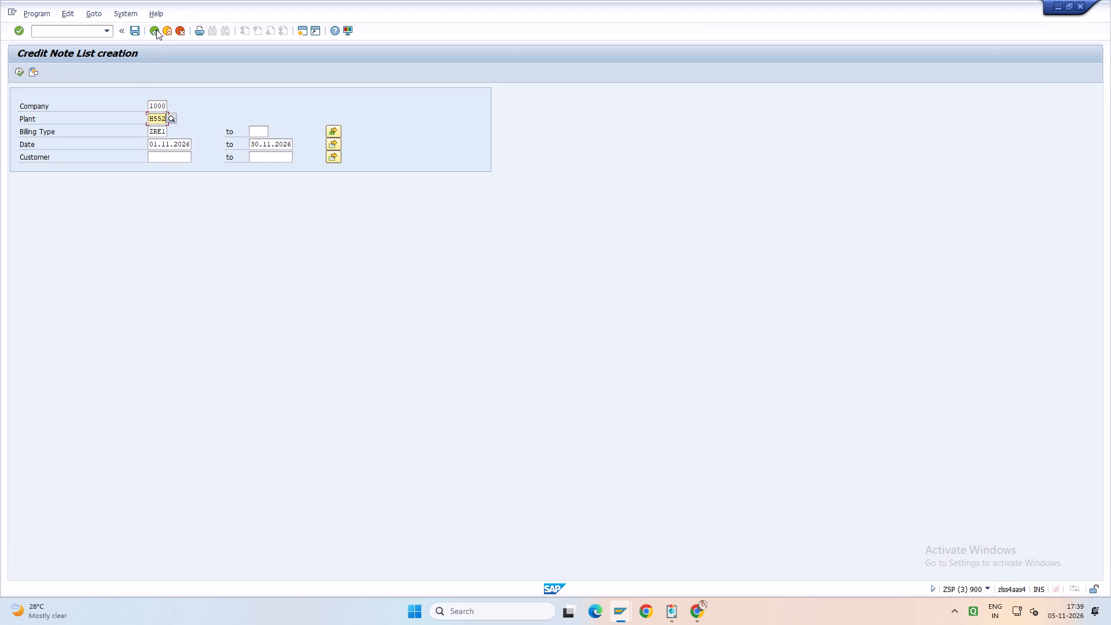
Change the plant to 0552 and run the credit note list selection for company 1000.
key(ctrl+a)
key(BackSpace)
key(space)
key(Down)
key(Down)
key(Return)
key(F8)
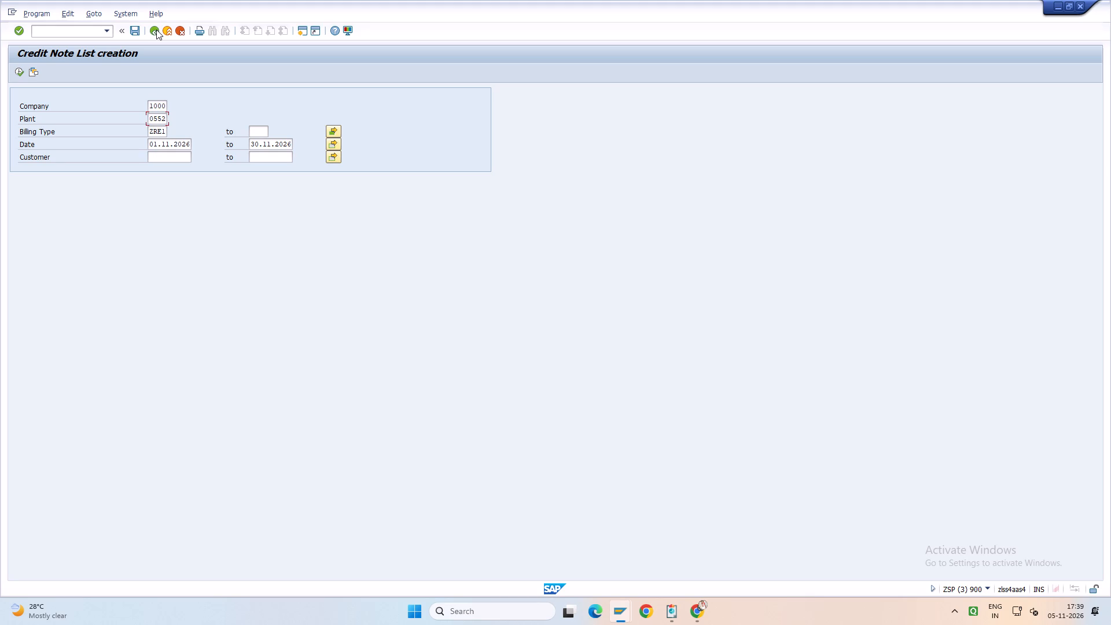
Create credit note lists for all proposed documents of plant 0552 and leave the transaction.
click(19, 132)
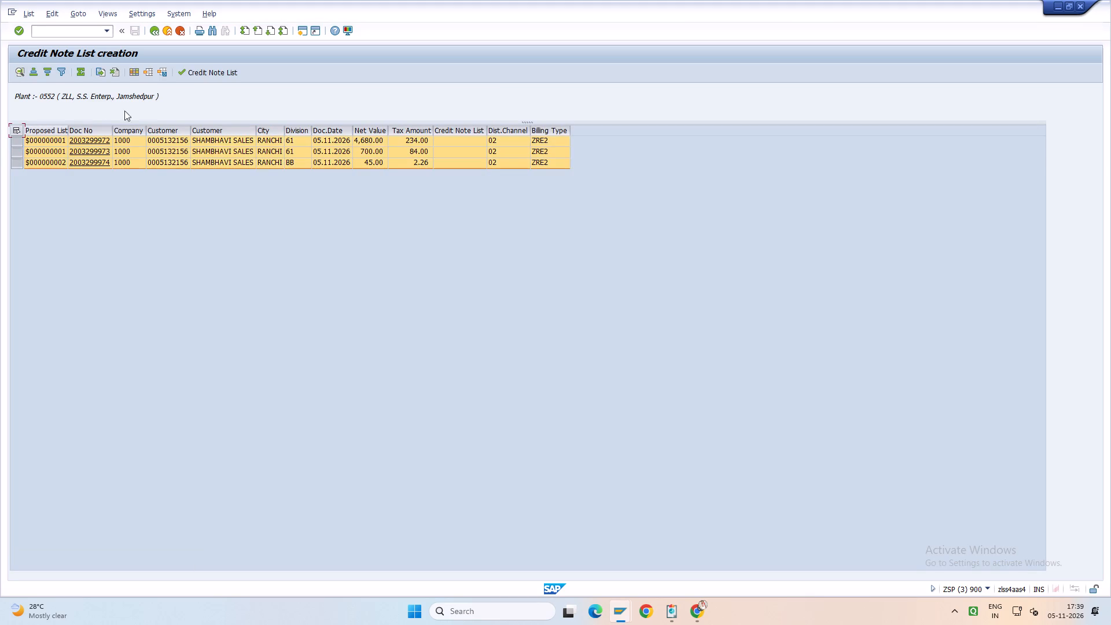
click(201, 77)
click(163, 215)
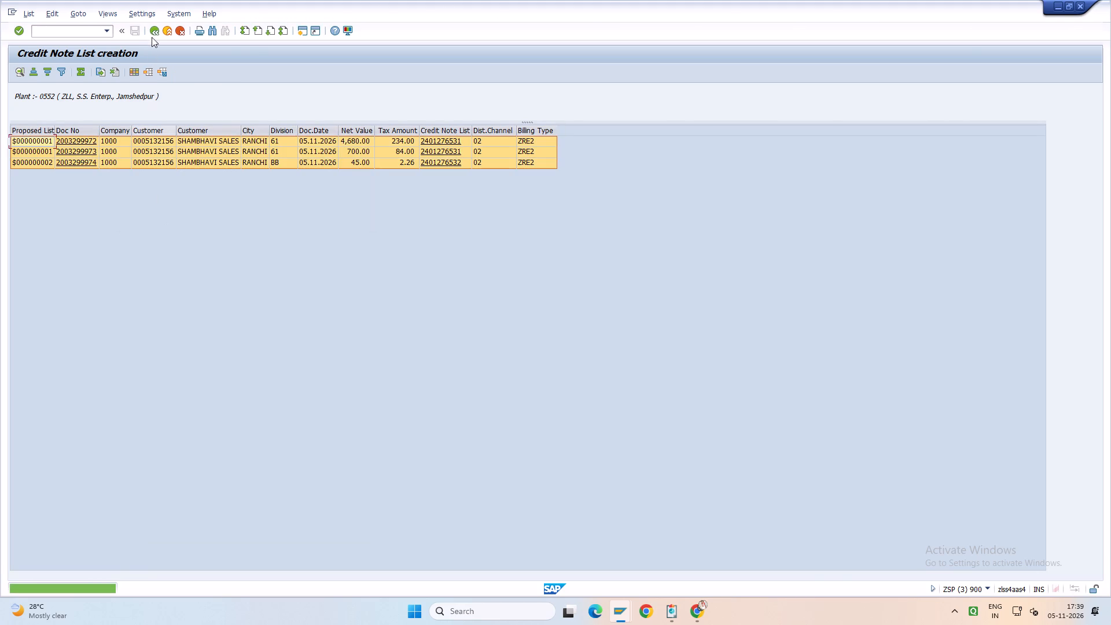
click(93, 33)
text(/N)
key(Return)
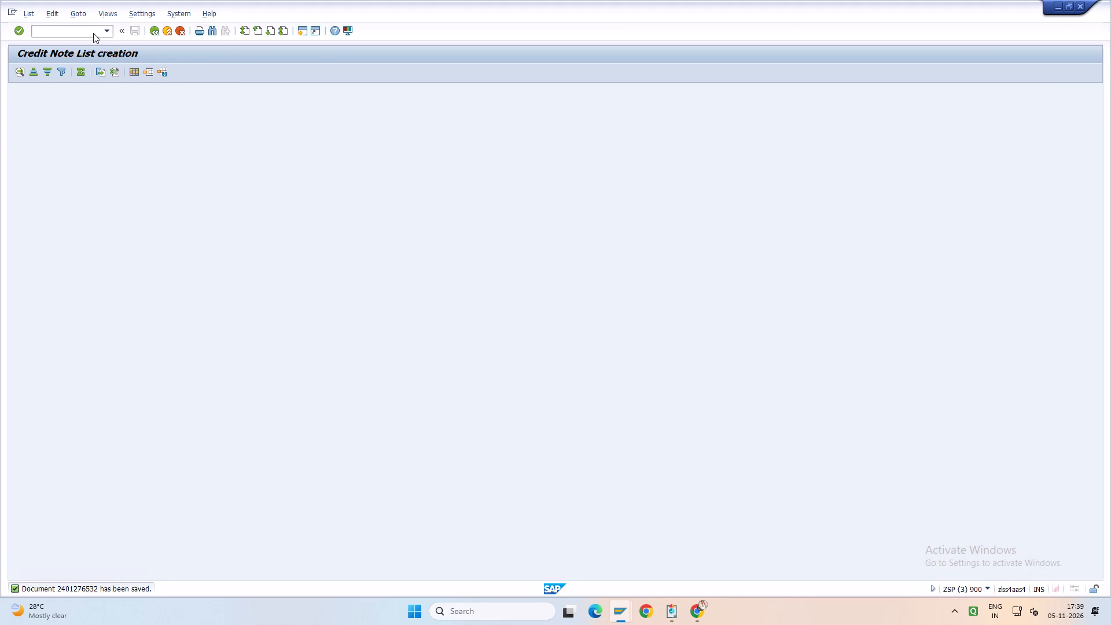
Delete the EXPORT_2026 spreadsheet file from the desktop.
key(super+d)
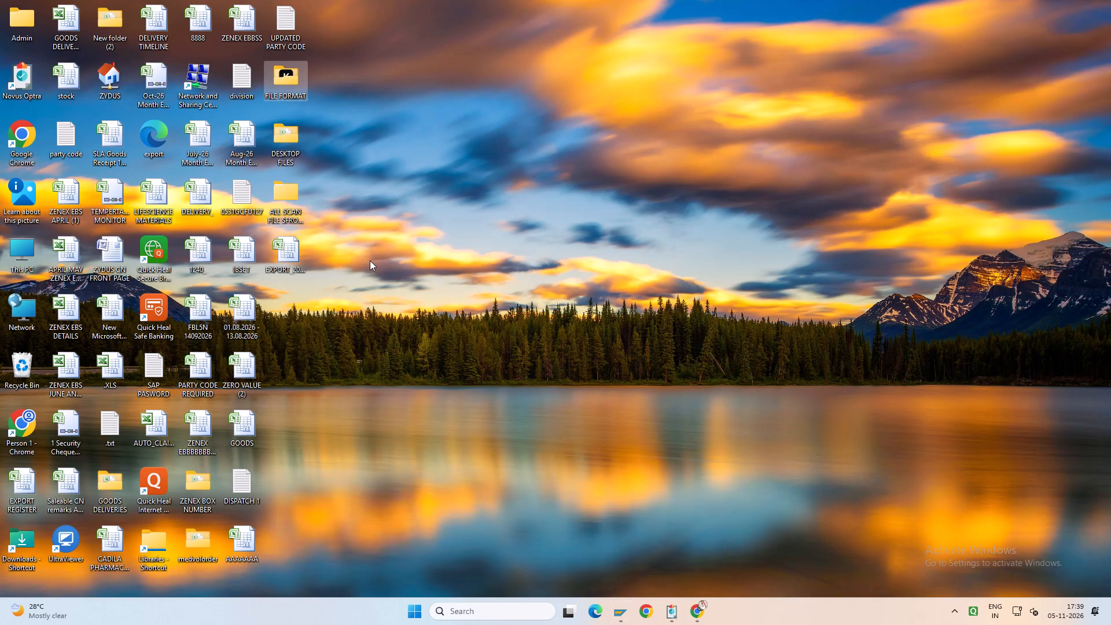
click(283, 253)
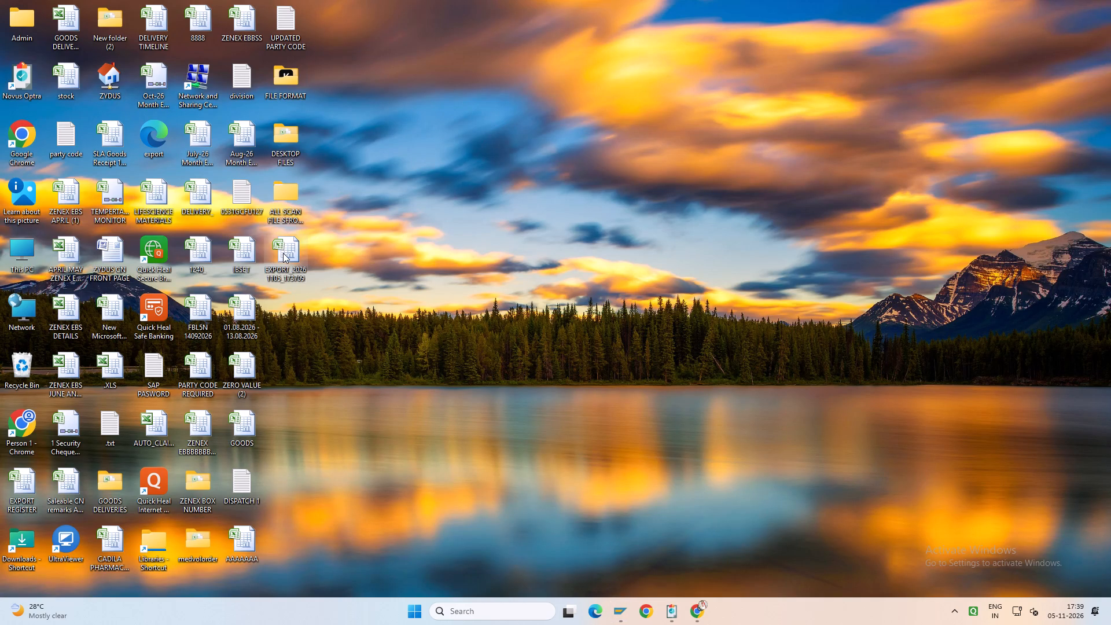
key(Delete)
Open the OCT_26 CN BOX NUMBER workbook from the scan files folder's 19. OCTOBER 2026 subfolder and save it.
double_click(292, 190)
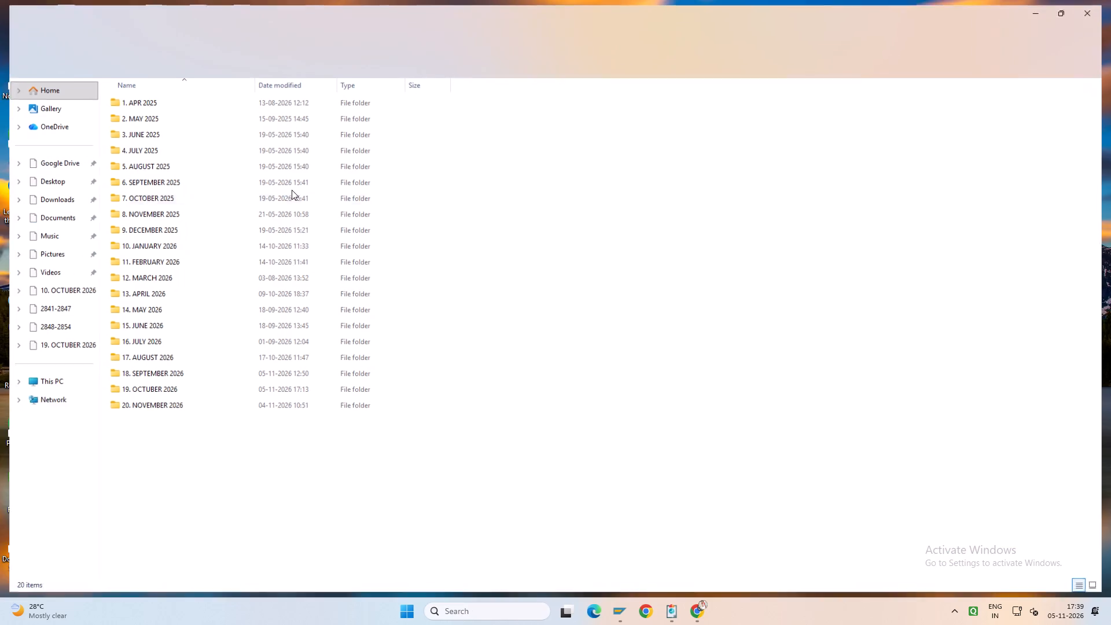
double_click(256, 395)
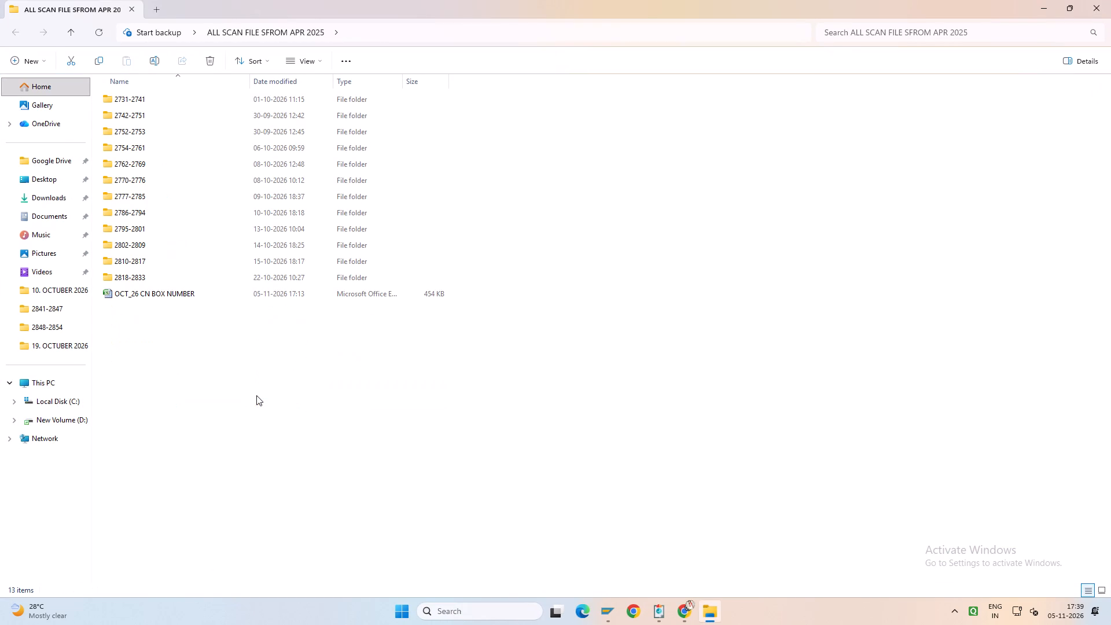
double_click(223, 295)
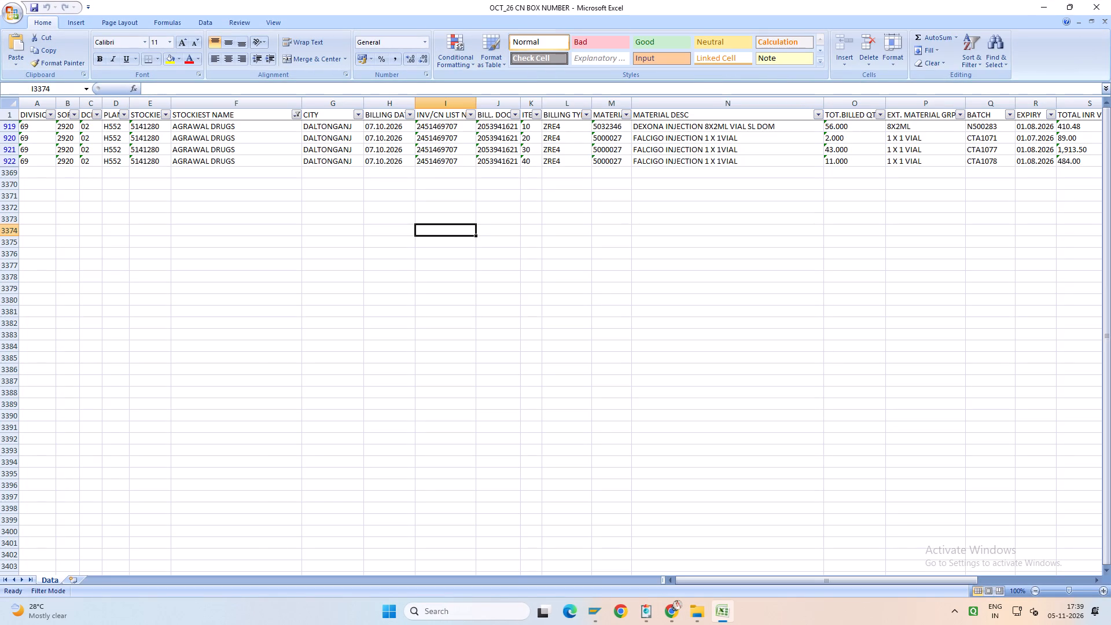
click(233, 117)
key(ctrl+Right)
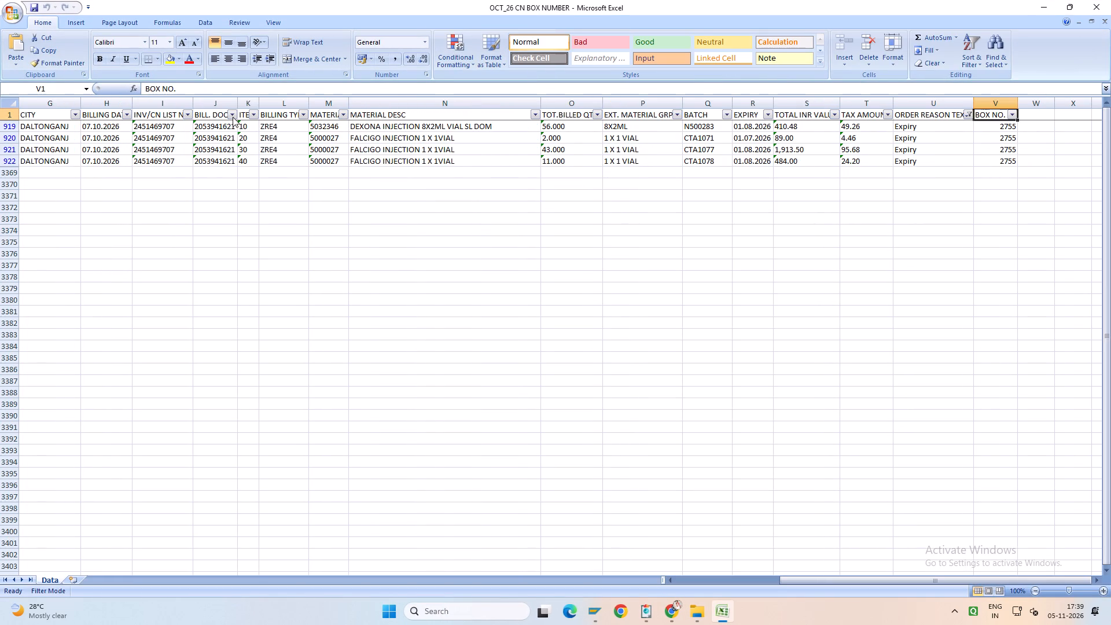
key(ctrl+s)
key(ctrl+s)
key(ctrl+s)
key(ctrl+Left)
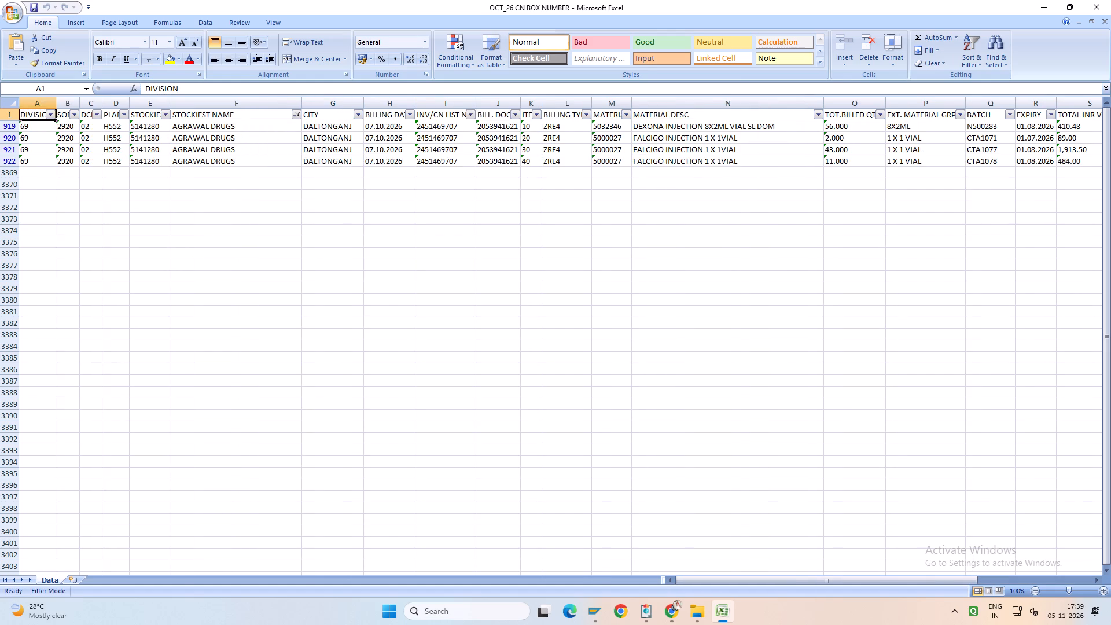
Filter the stockiest name column to SUDHA ENTERPRISES only.
click(297, 113)
double_click(222, 207)
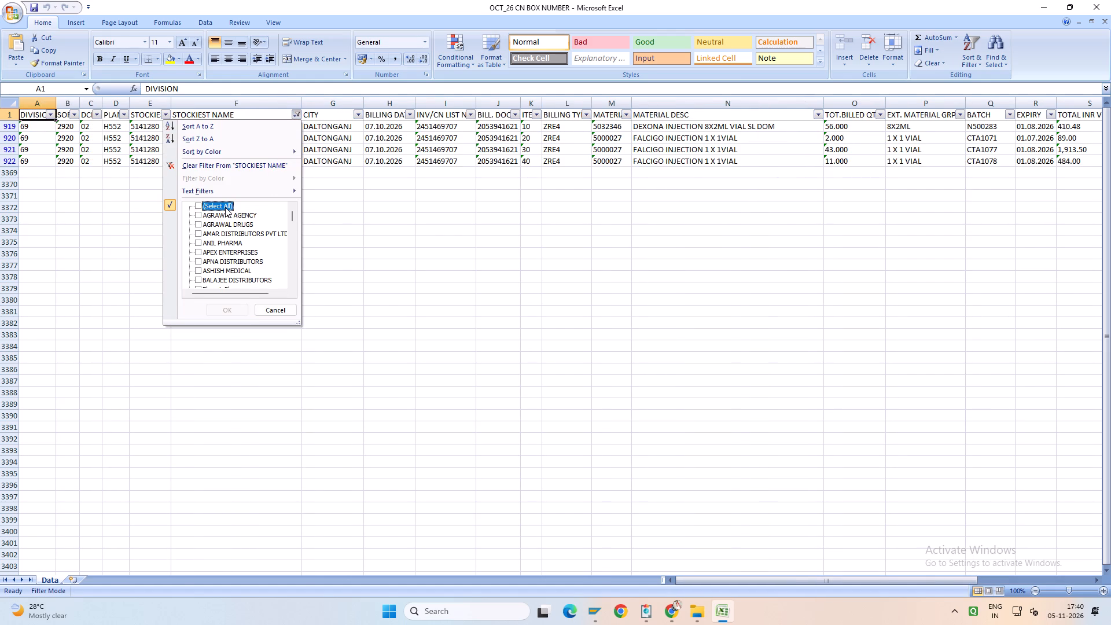
key(s)
key(s)
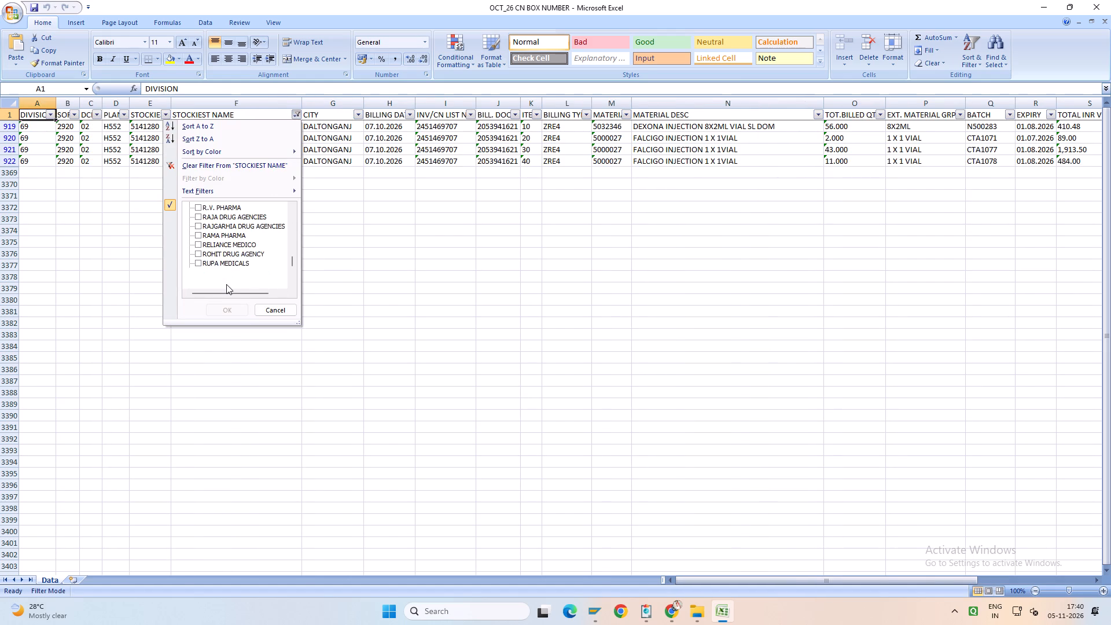
text(SSSSSSSS)
click(226, 271)
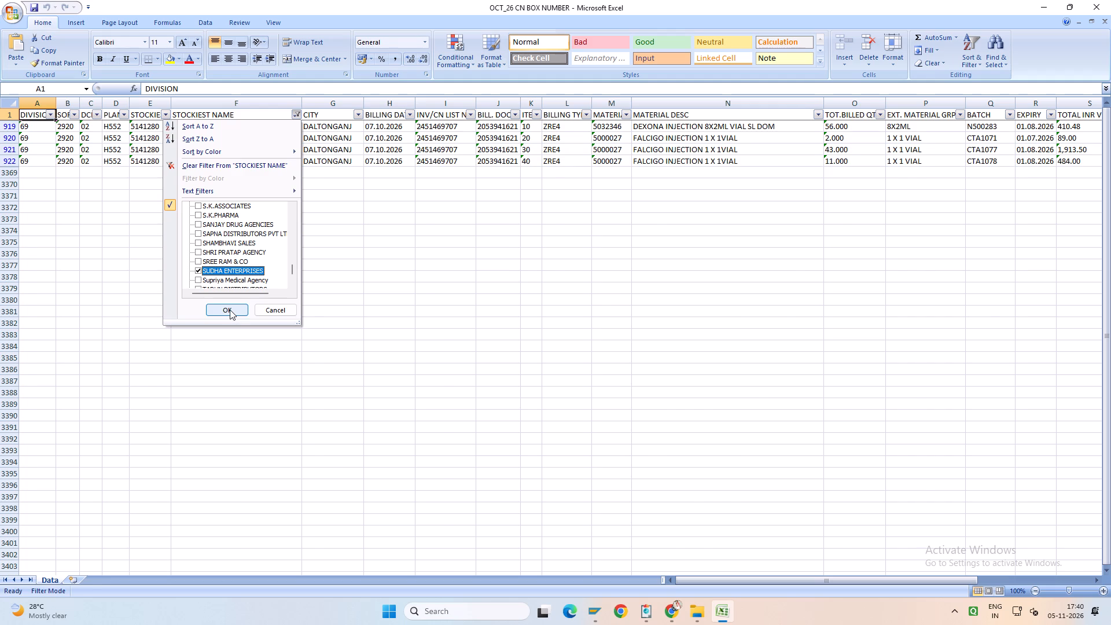
click(230, 310)
scroll(230, 310, up, 4)
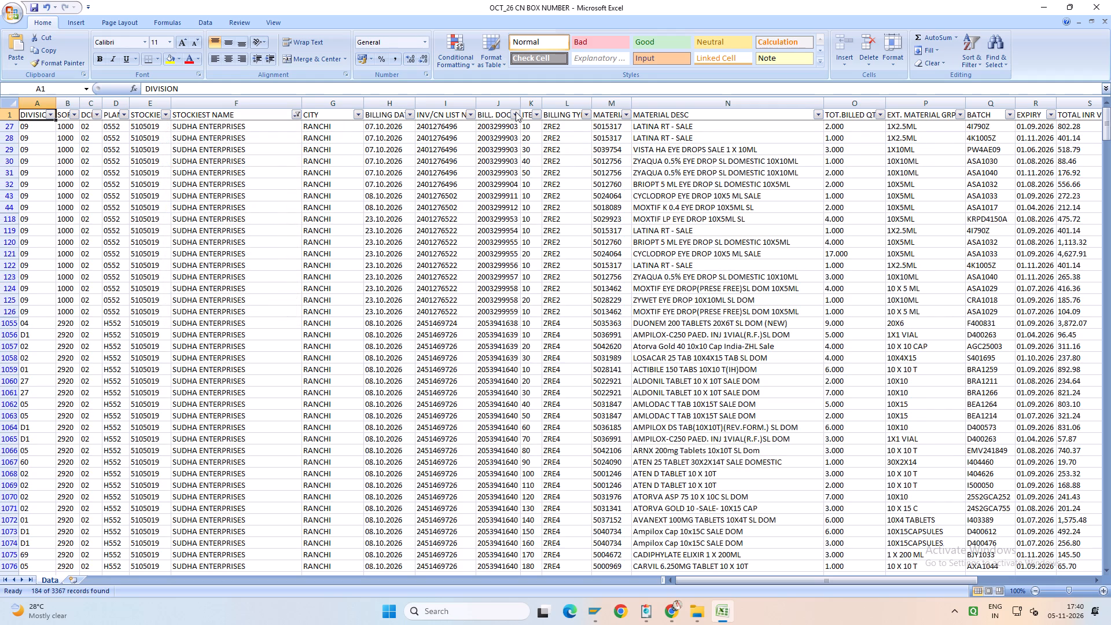
click(516, 112)
click(440, 209)
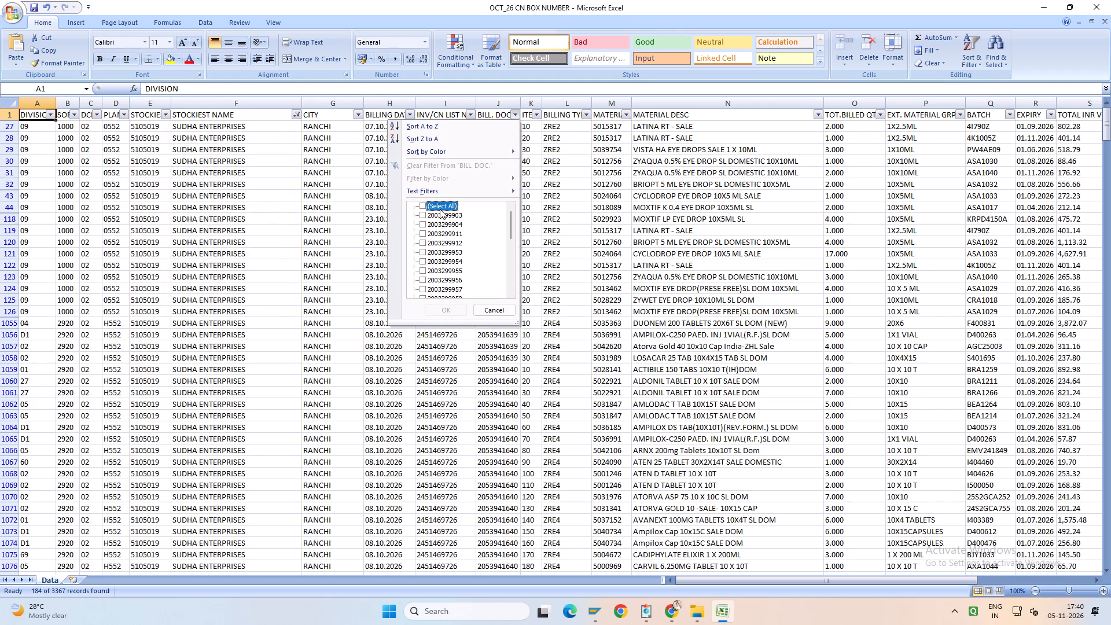
click(442, 216)
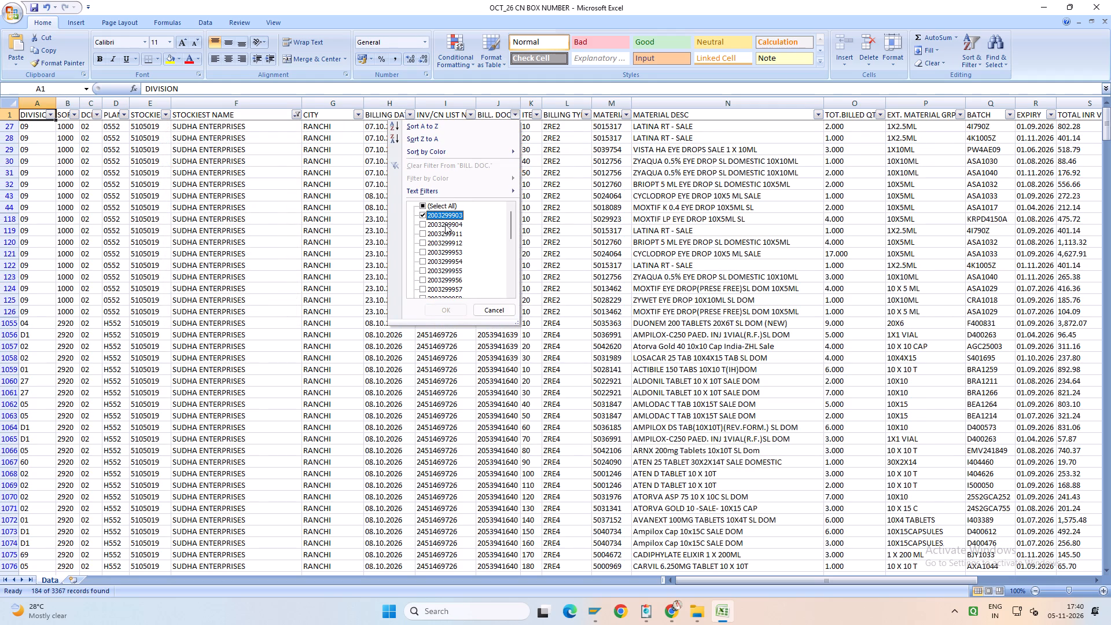
click(445, 224)
click(452, 312)
scroll(452, 312, up, 4)
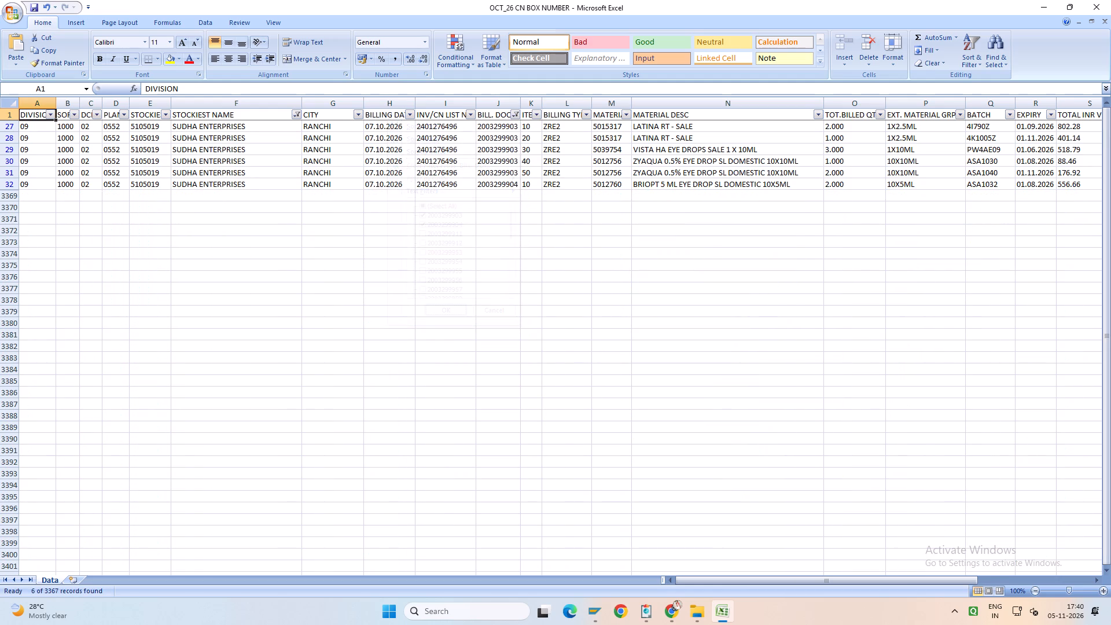
Enter box number 2756 for all the filtered SUDHA ENTERPRISES rows, filling it down from the first row.
click(683, 115)
key(Down)
key(shift+Down)
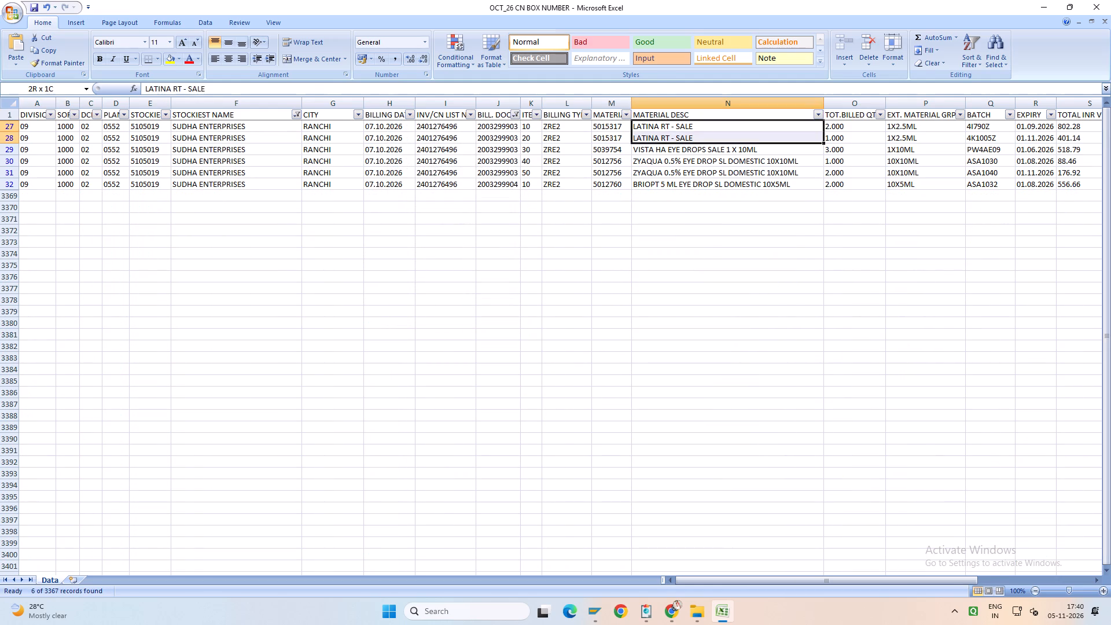
key(Up)
key(Down)
key(ctrl+shift+Down)
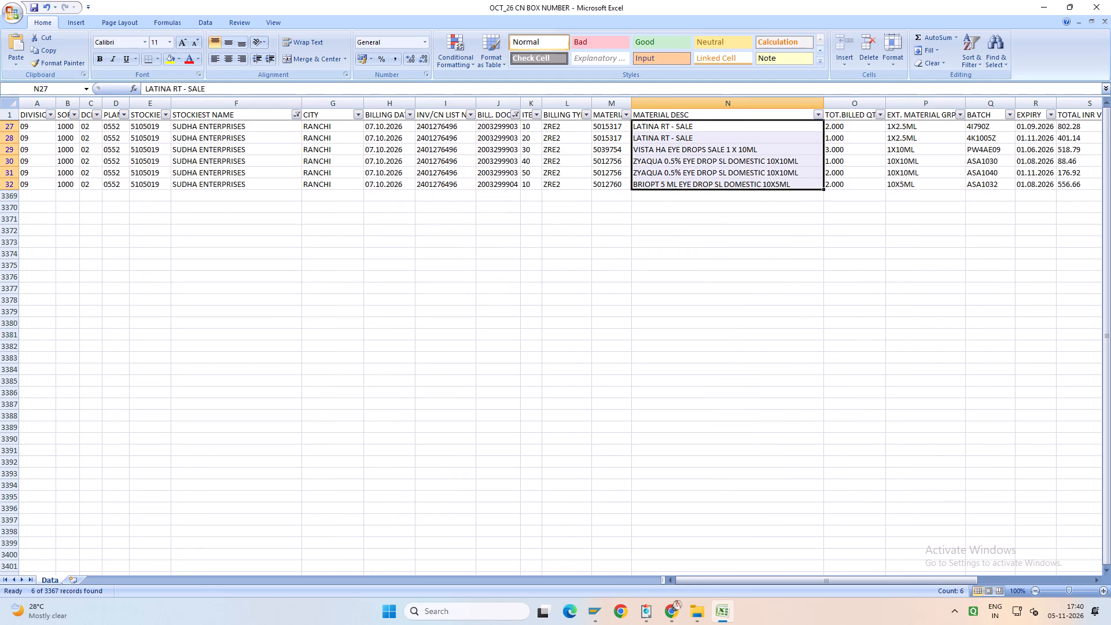
key(Up)
key(ctrl+Right)
key(Down)
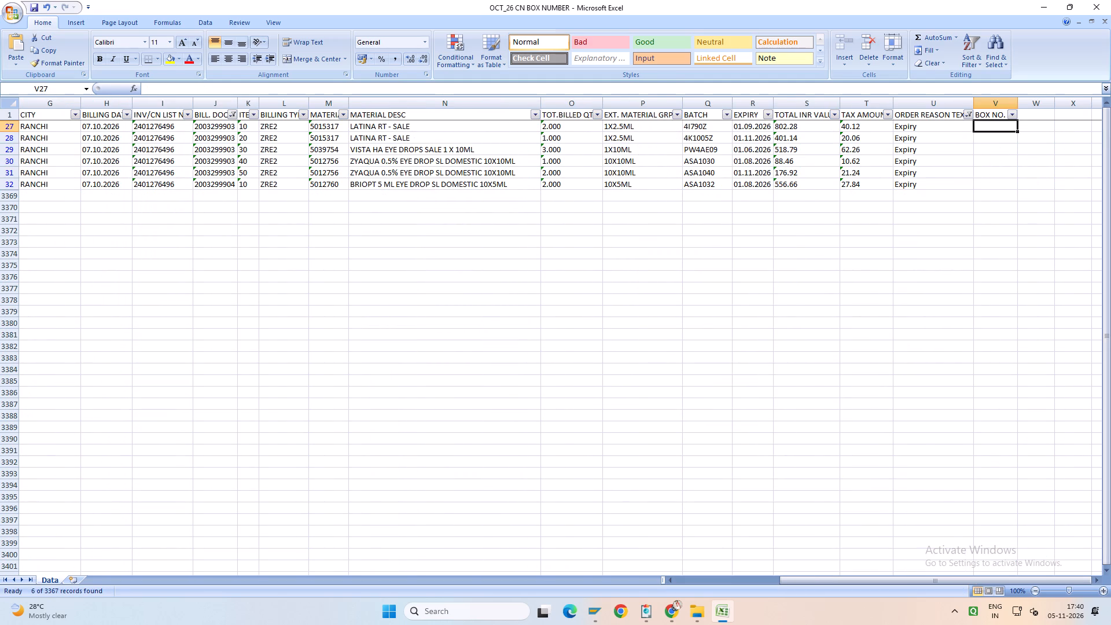
text(2756)
key(Up)
key(Down)
key(shift+Down)
key(shift+Down)
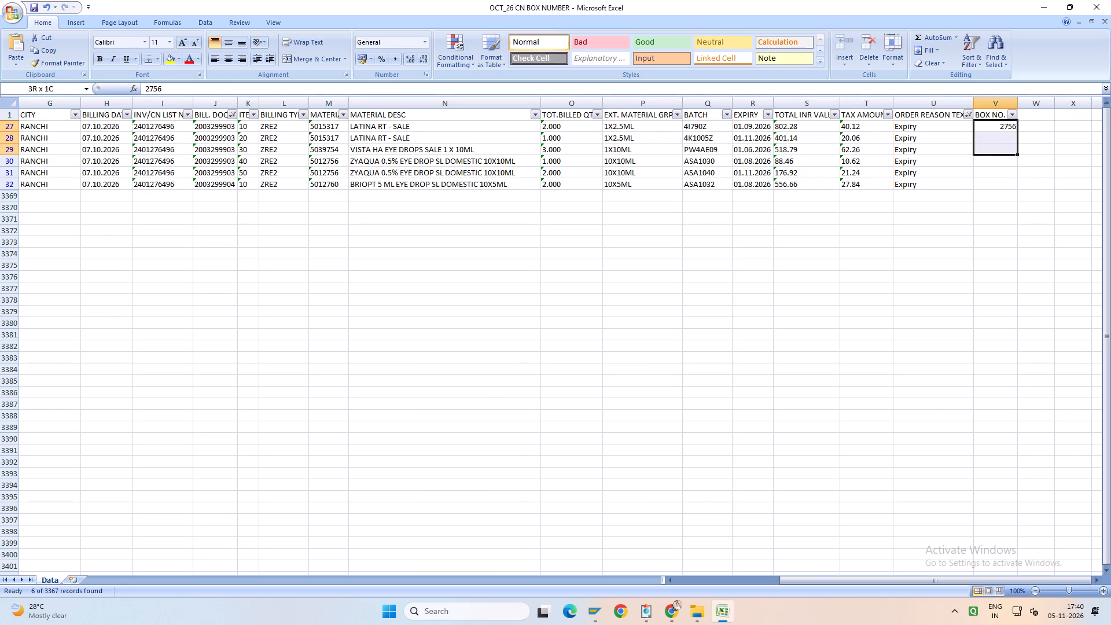
key(shift+Down)
key(shift+Down)
key(shift+Down)
key(ctrl+d)
Save the workbook with the filled box numbers and return to the first header cell.
key(ctrl+s)
key(ctrl+s)
key(Up)
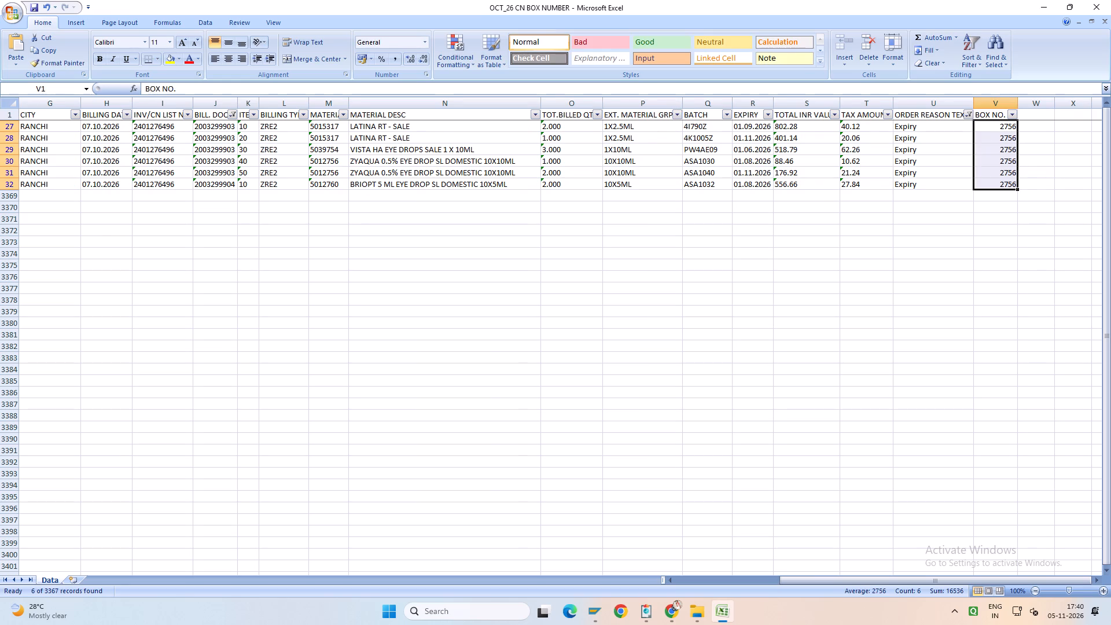
key(Down)
key(ctrl+shift+Down)
key(ctrl+s)
key(ctrl+s)
key(ctrl+s)
key(ctrl+s)
key(ctrl+Up)
key(ctrl+Left)
key(ctrl+s)
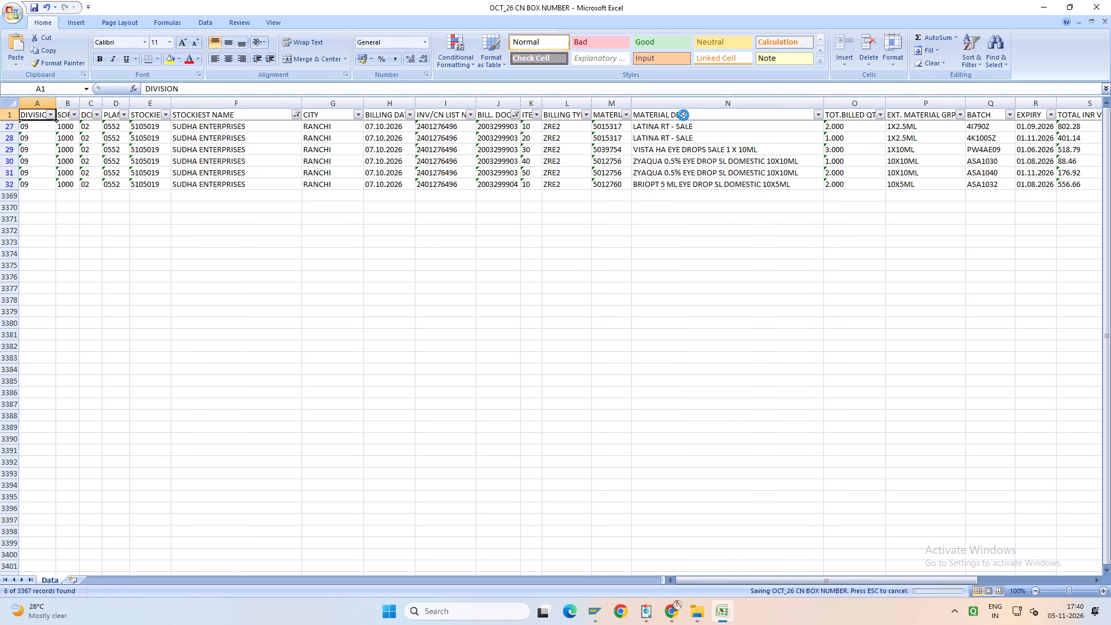
Reset the billing document filter so that it includes all documents.
click(516, 113)
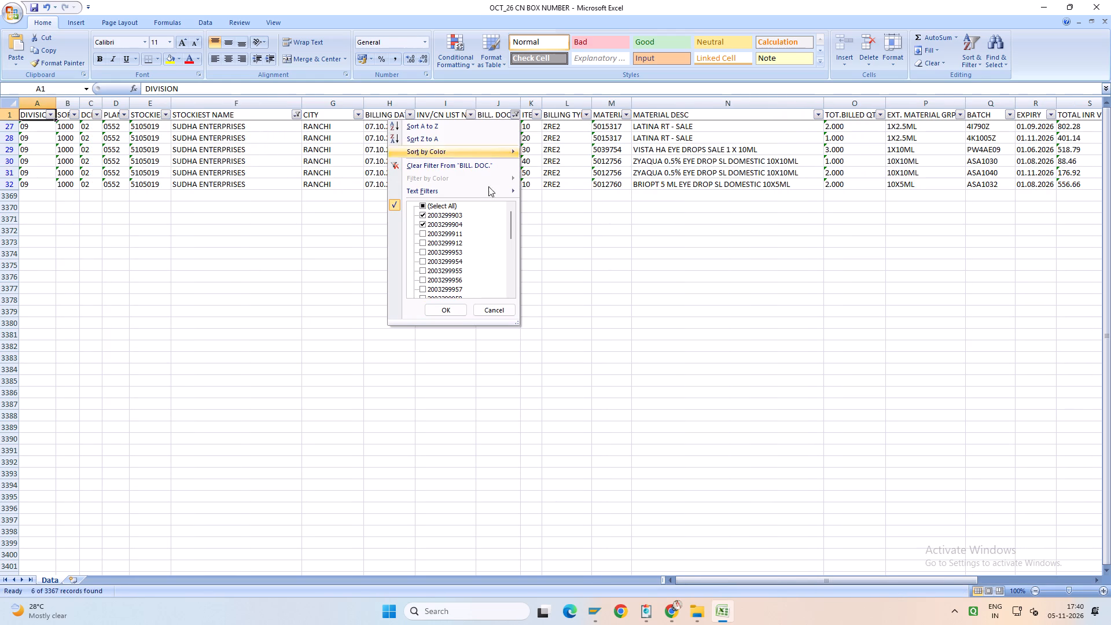
click(450, 208)
click(451, 308)
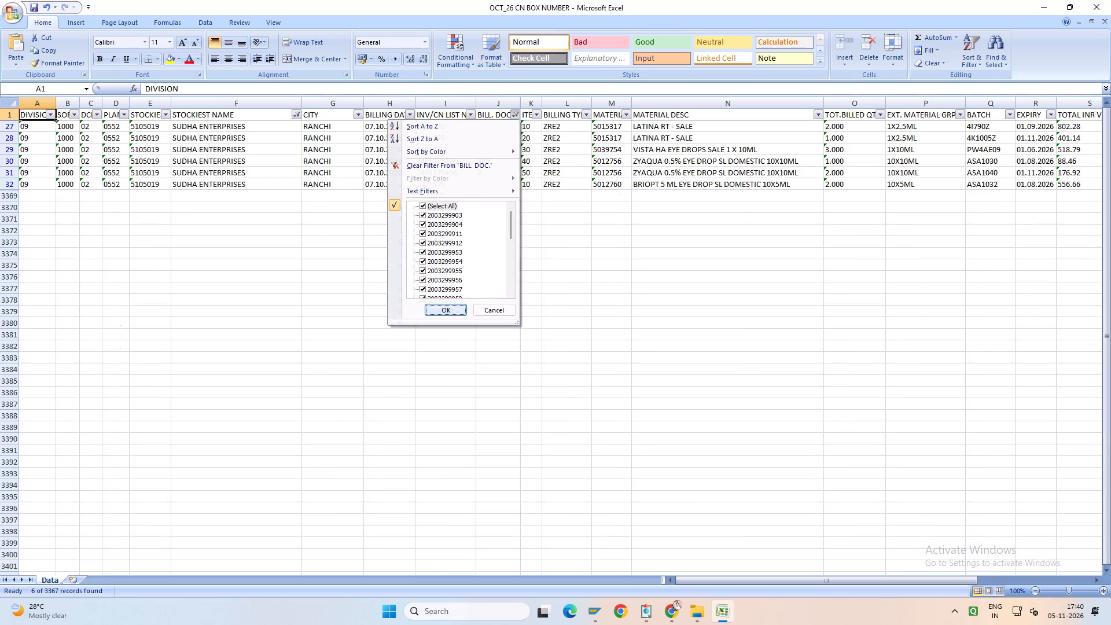
scroll(451, 308, up, 5)
Filter the stockiest name column to KASERA DRUG AGENCY only.
click(296, 113)
click(212, 205)
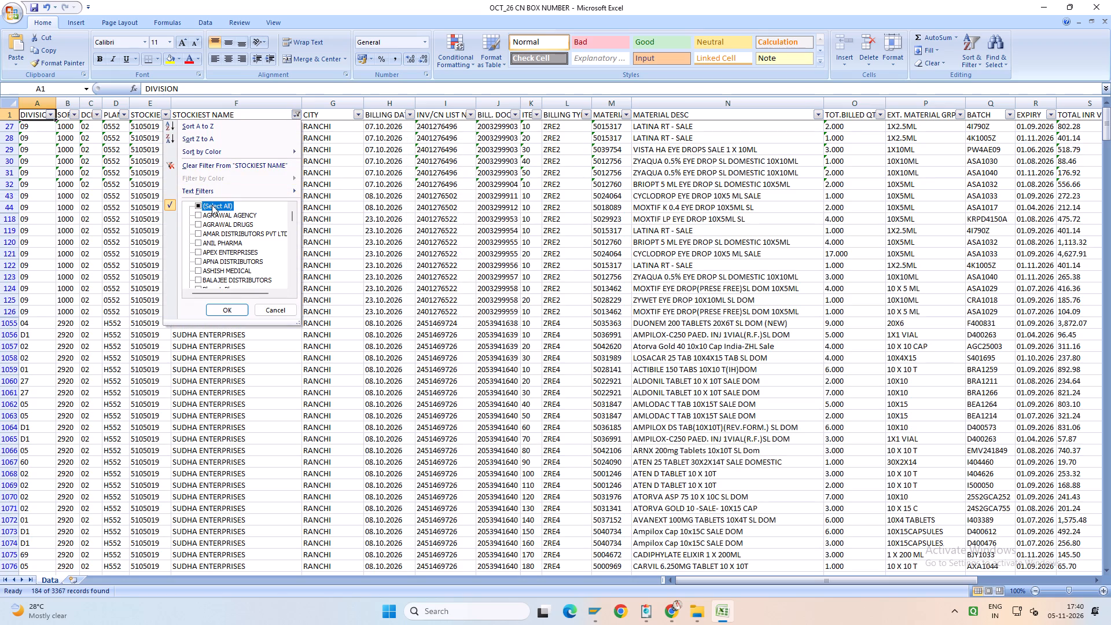
click(219, 205)
text(KASER)
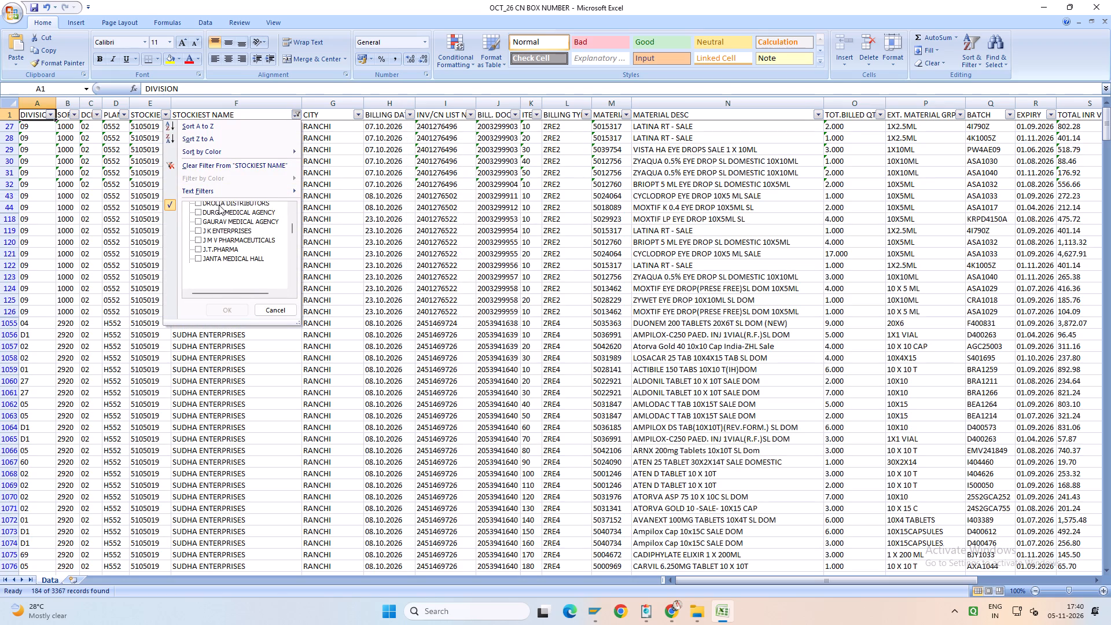
click(196, 282)
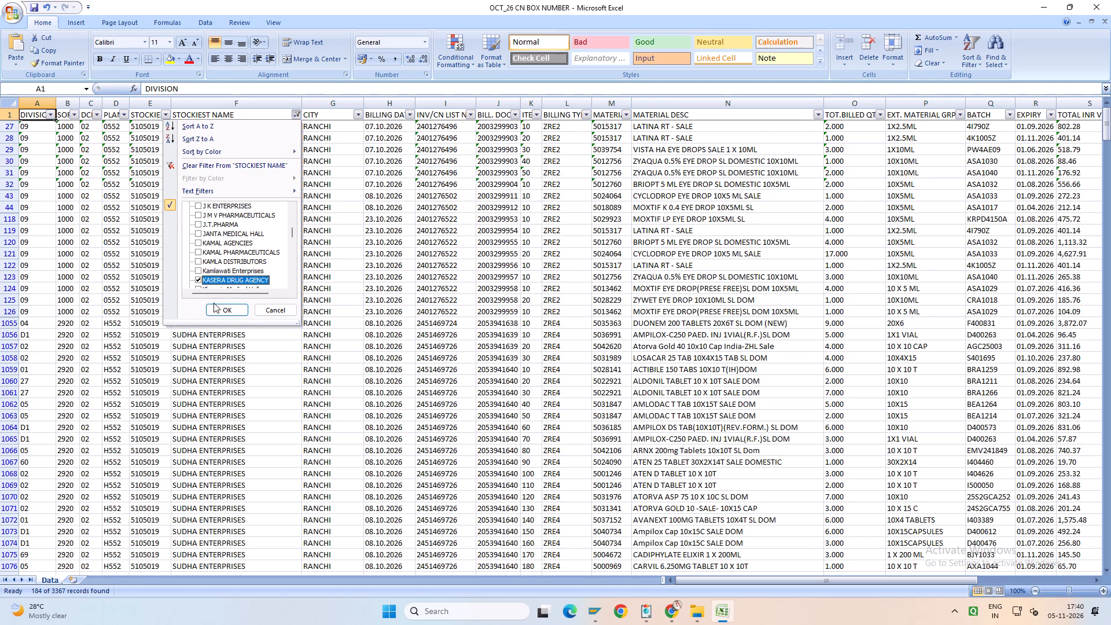
click(229, 309)
scroll(229, 309, up, 4)
click(517, 113)
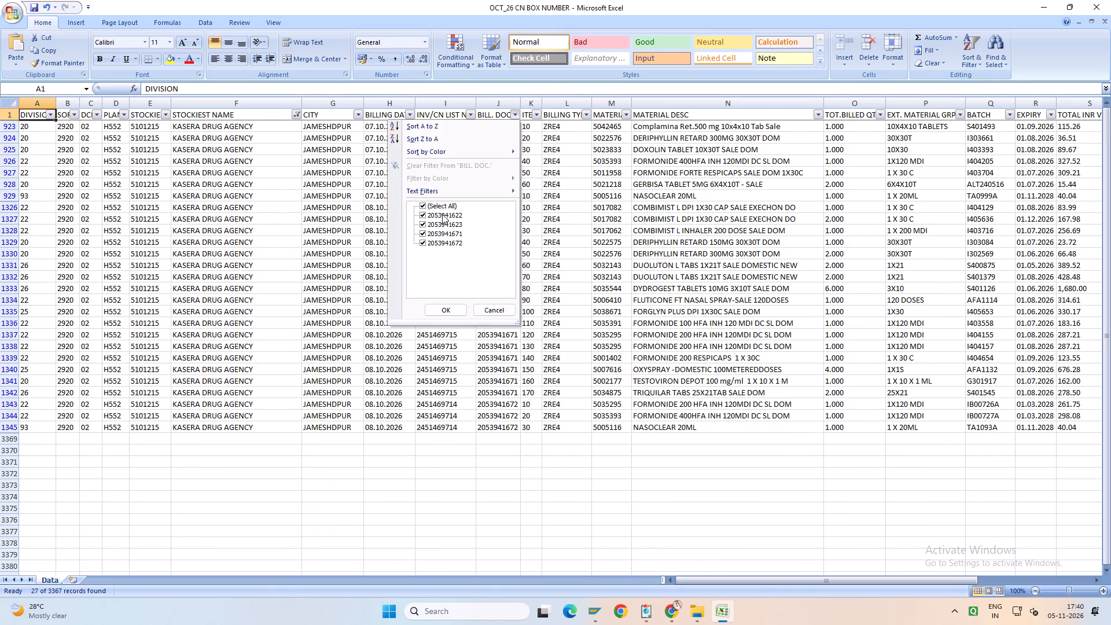
click(442, 209)
click(449, 216)
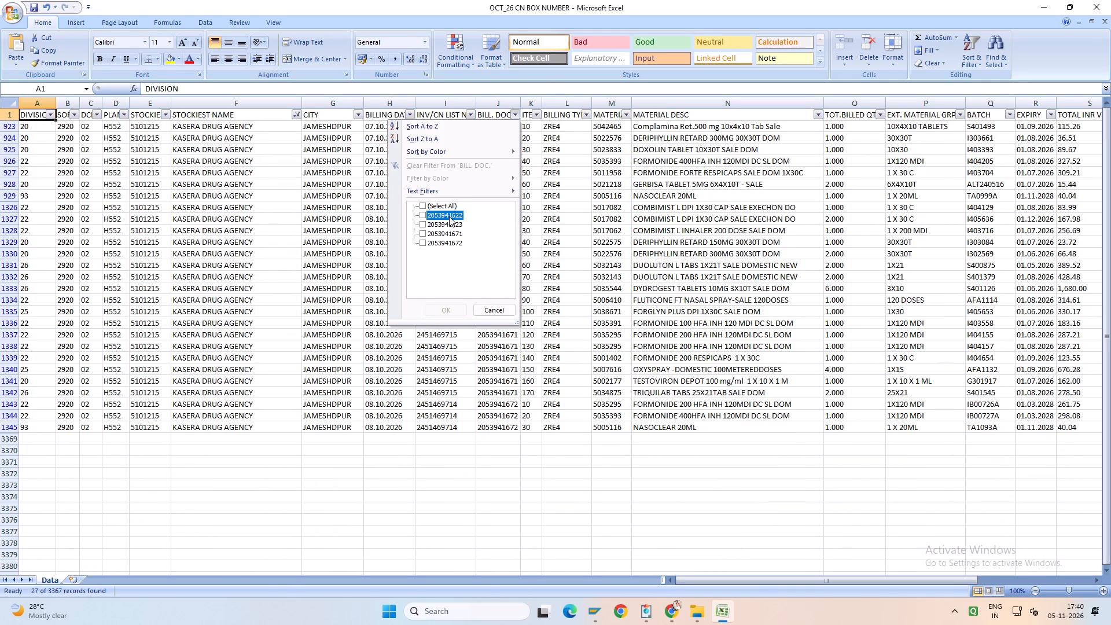
click(450, 223)
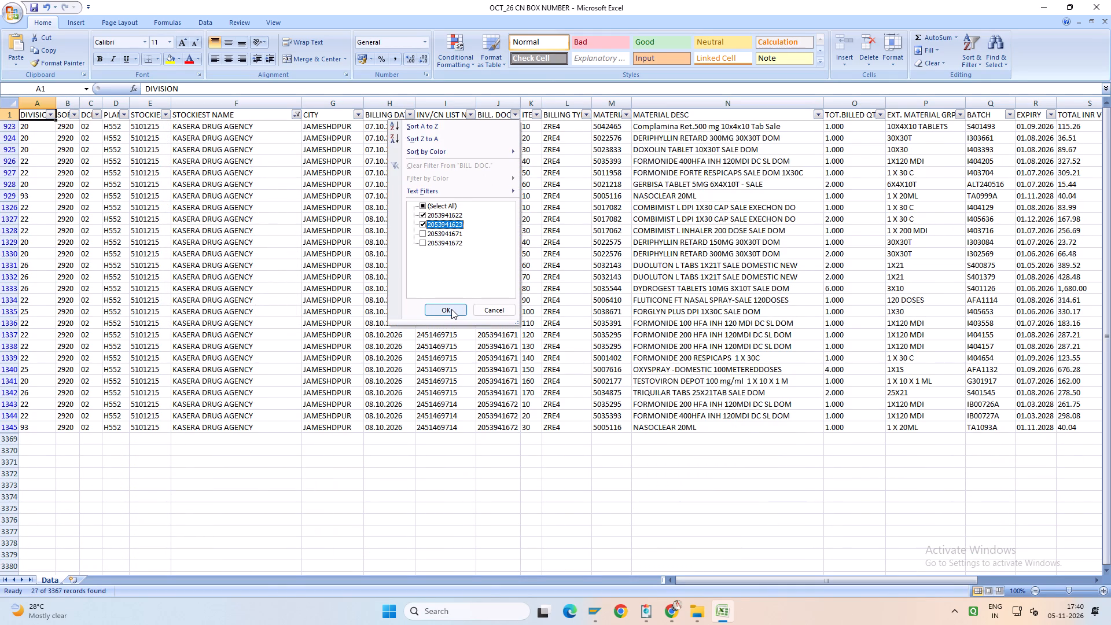
click(451, 309)
scroll(451, 309, up, 4)
click(663, 113)
key(Down)
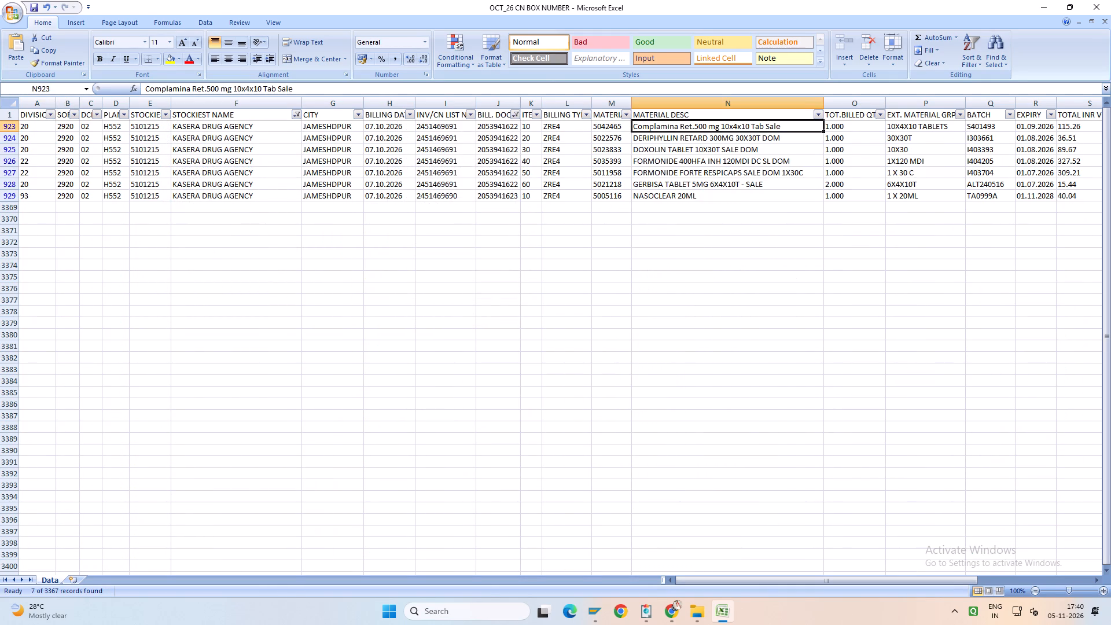
key(ctrl+shift+Down)
key(Up)
key(ctrl+Right)
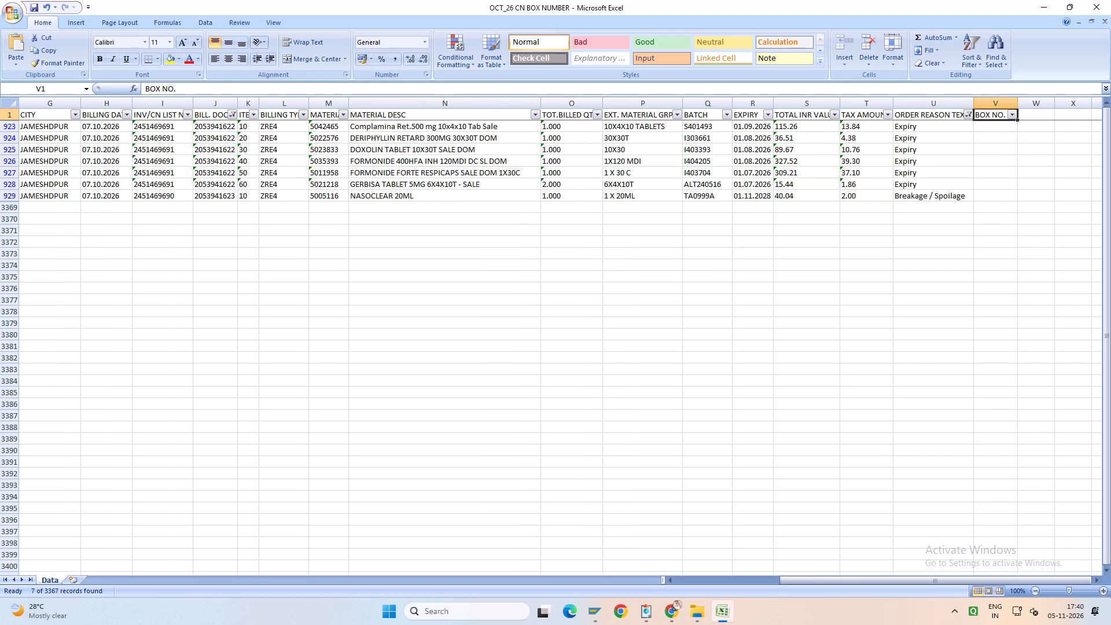
key(Down)
text(2757)
key(Up)
key(Down)
key(shift+Down)
key(shift+Down)
key(shift+Down)
key(shift+Down)
key(shift+Down)
key(shift+Down)
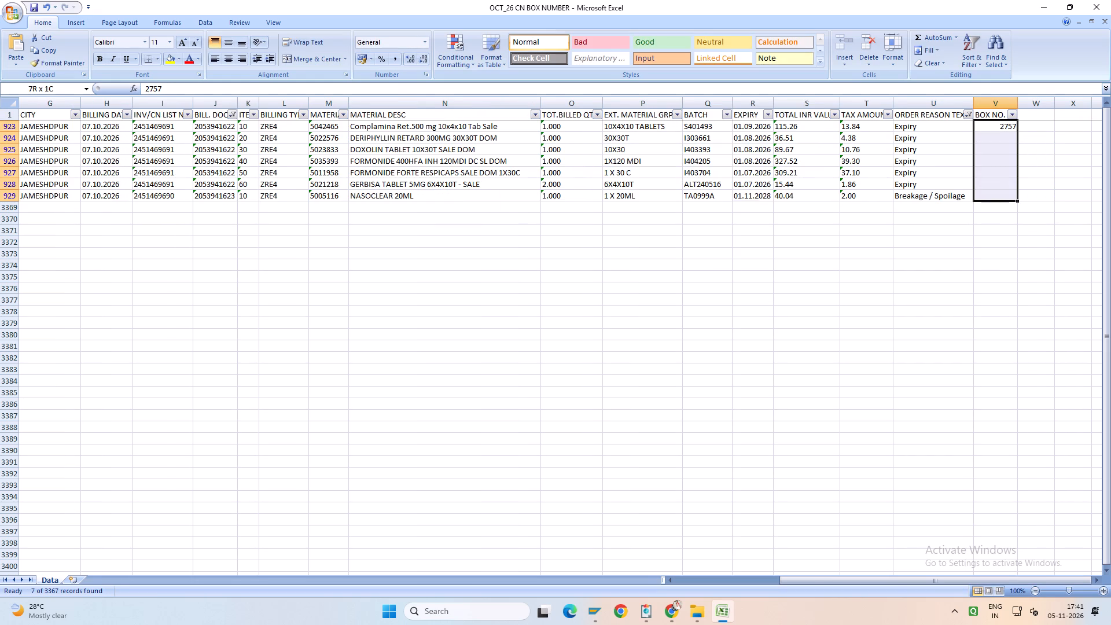
key(ctrl+d)
Save the workbook with the filled 2757 box numbers and return to the first header cell.
key(ctrl+s)
key(ctrl+s)
key(Up)
key(Down)
key(ctrl+shift+Down)
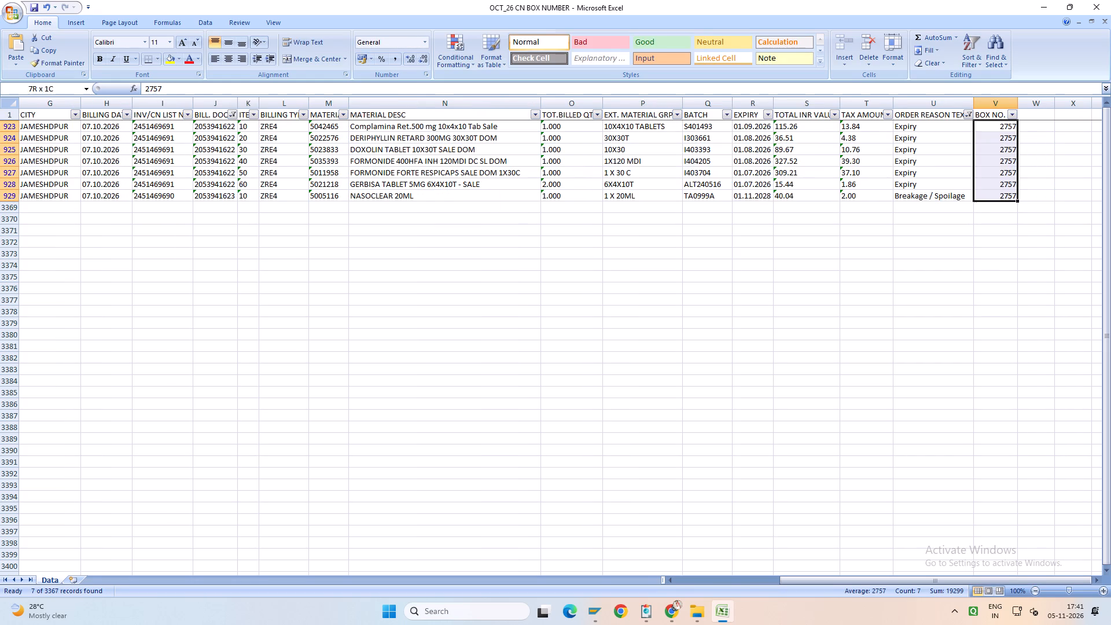
key(ctrl+s)
key(ctrl+s)
key(ctrl+s)
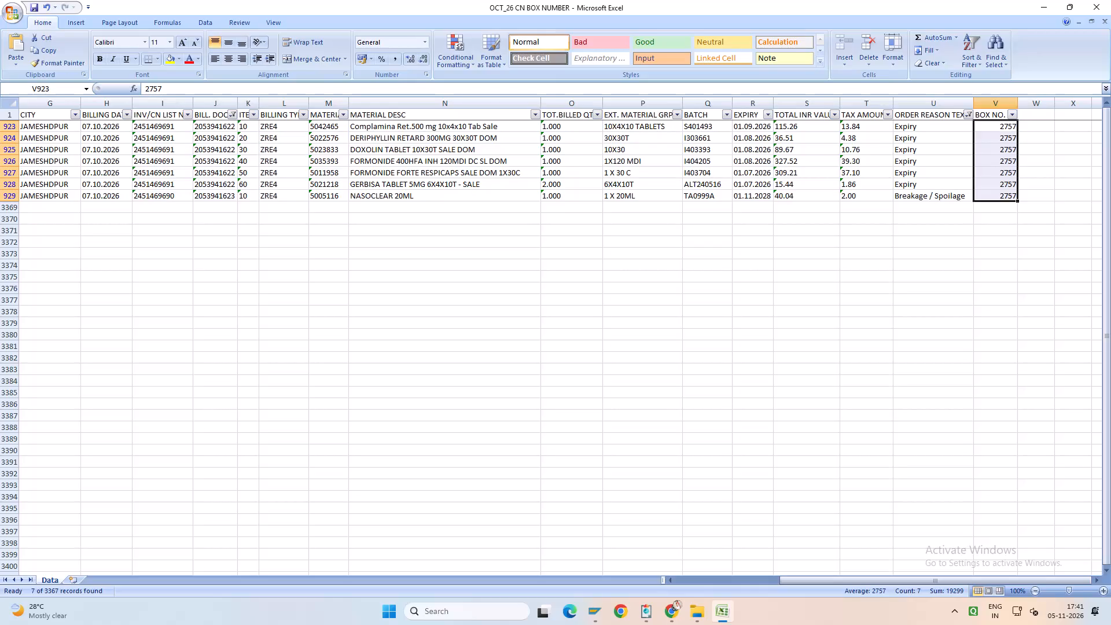
key(ctrl+s)
key(ctrl+s)
key(ctrl+Up)
key(ctrl+Left)
key(ctrl+s)
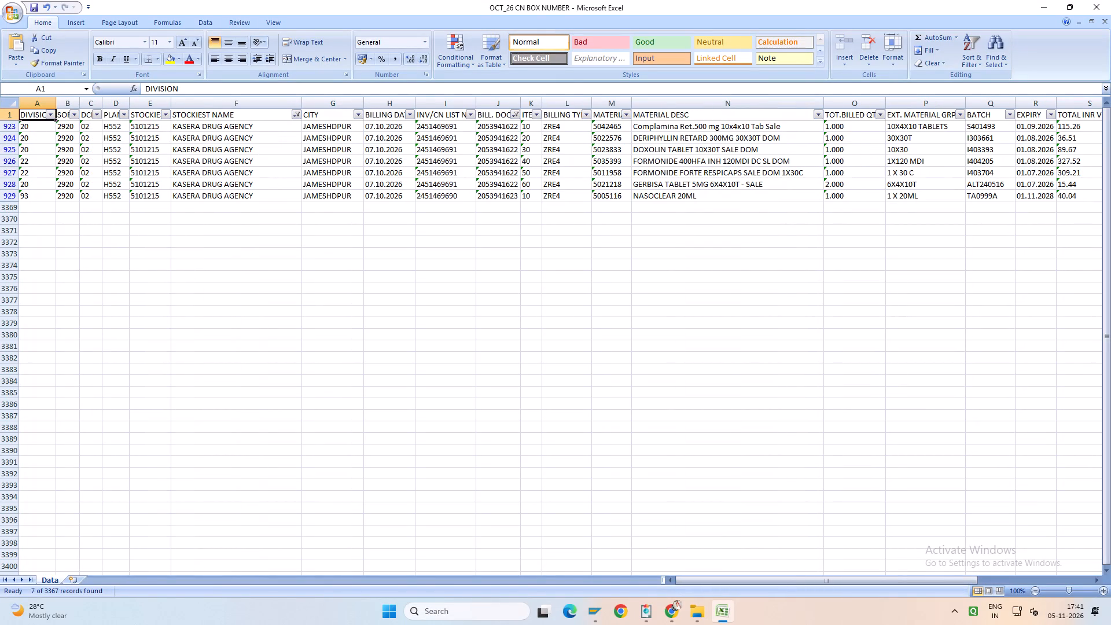
Reset the billing document filter so that it includes all documents.
click(513, 113)
click(439, 208)
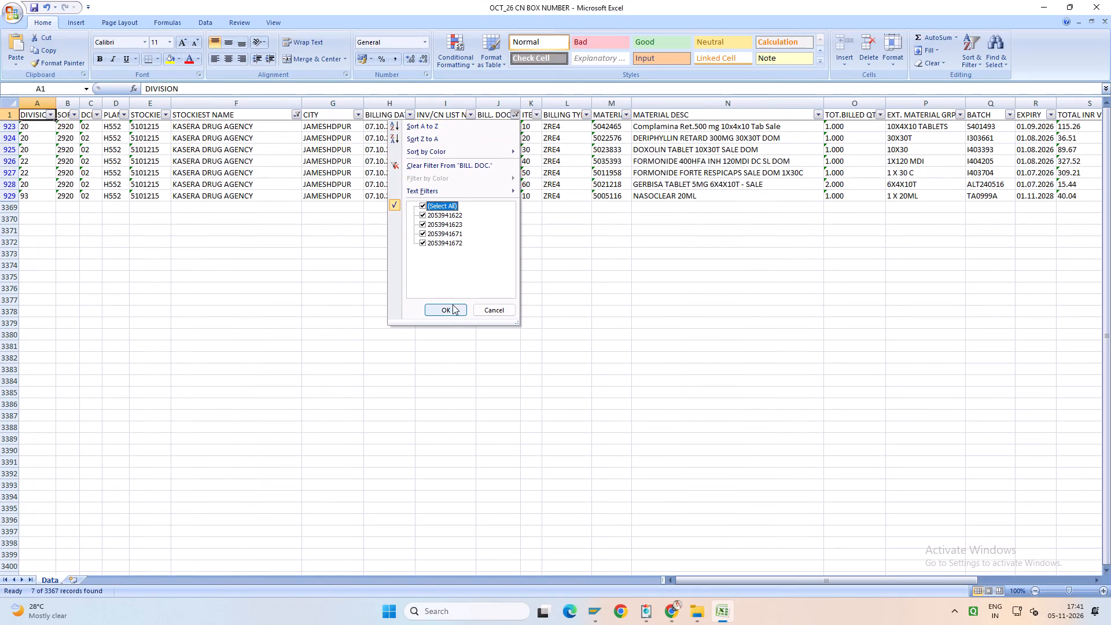
click(453, 312)
scroll(451, 312, up, 4)
Filter the stockiest name column to S R PHARMA only, keeping all of its billing documents selected.
click(295, 115)
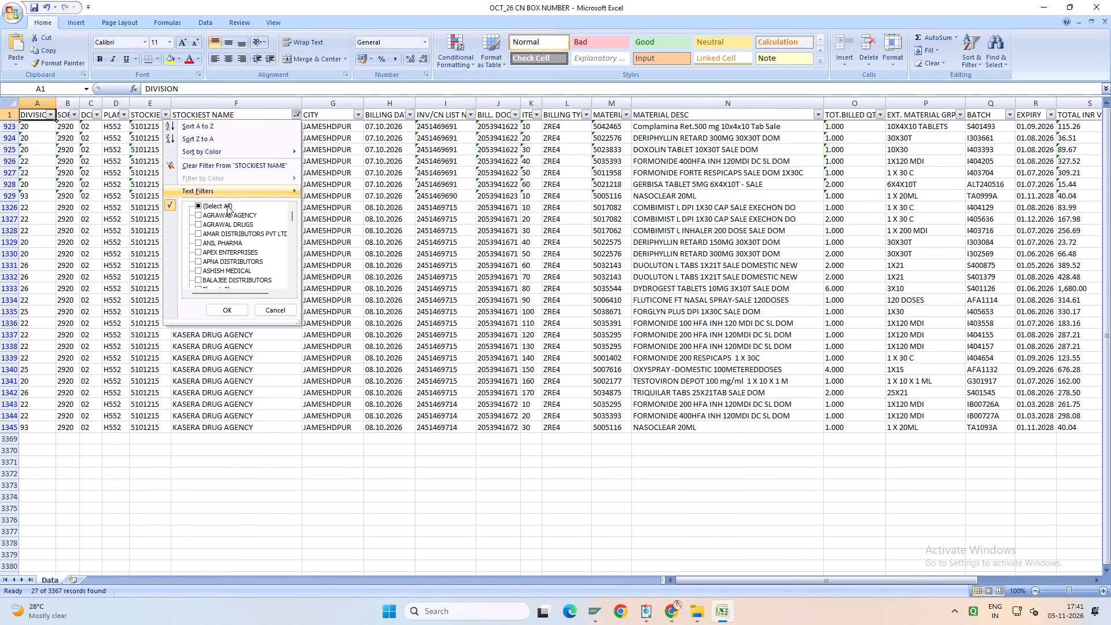
click(221, 205)
click(225, 207)
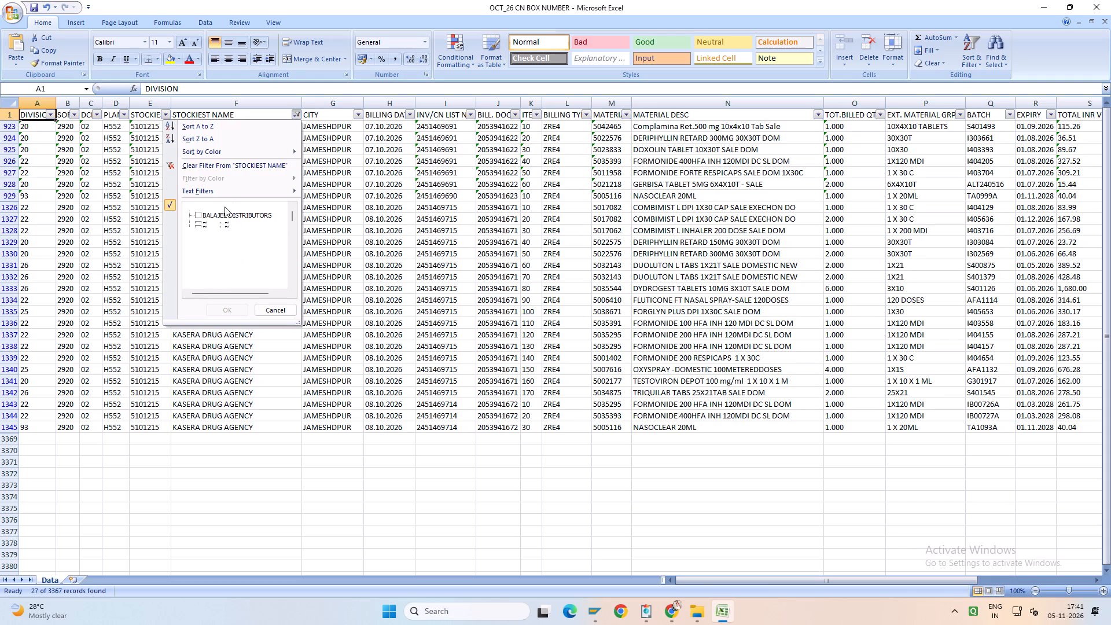
key(s)
click(227, 280)
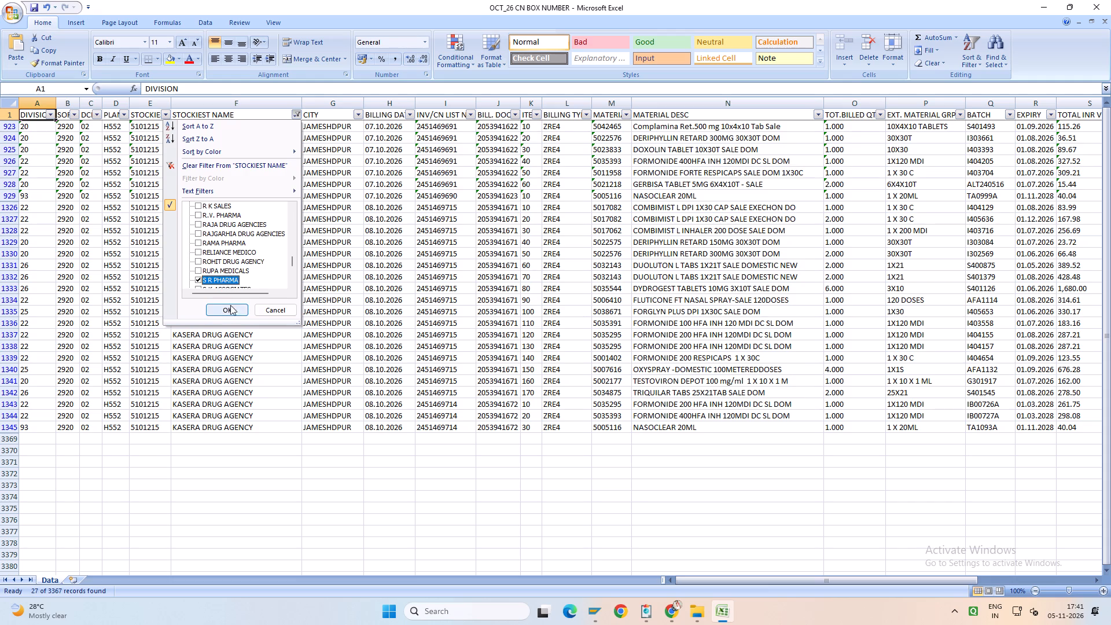
click(230, 314)
scroll(440, 307, up, 4)
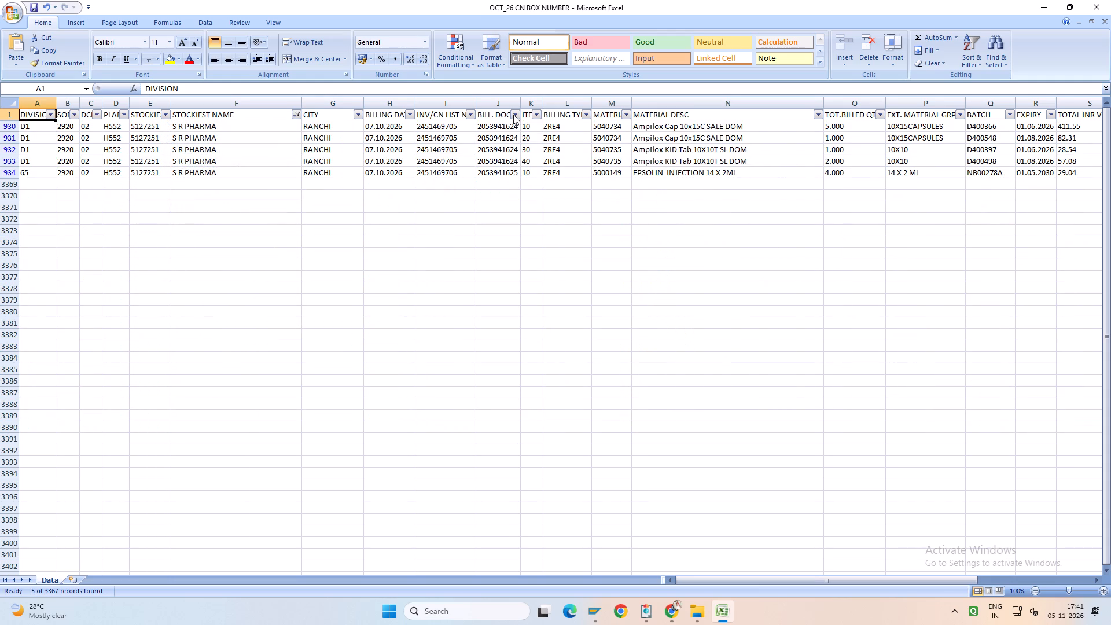
click(513, 115)
click(447, 311)
scroll(536, 303, up, 3)
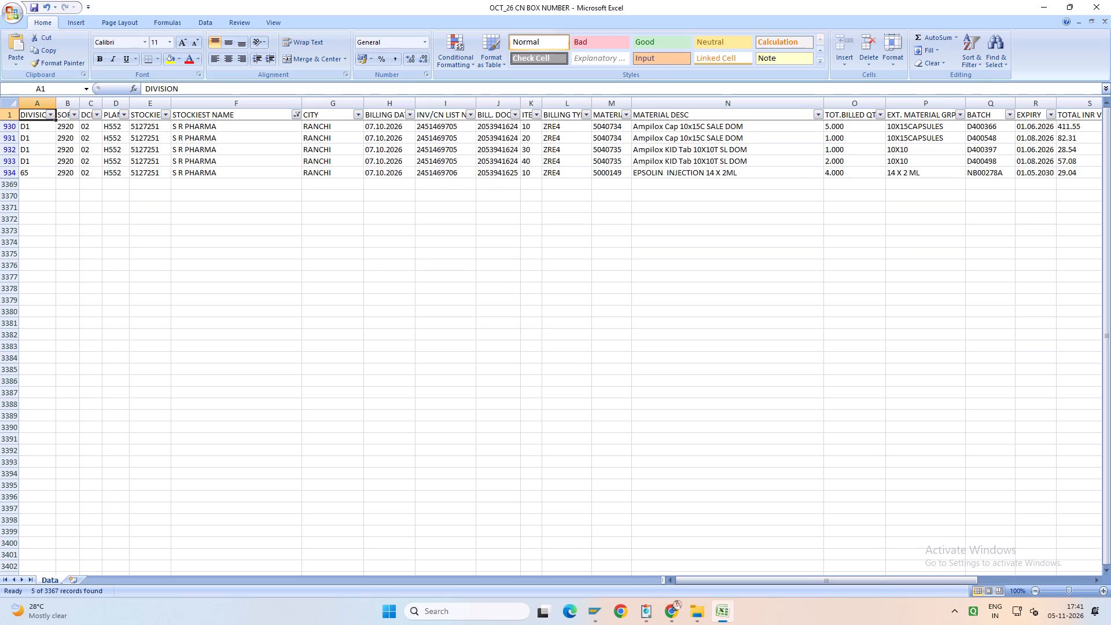
Enter box number 2758 for all filtered S R PHARMA rows.
click(671, 115)
key(Down)
key(ctrl+shift+Down)
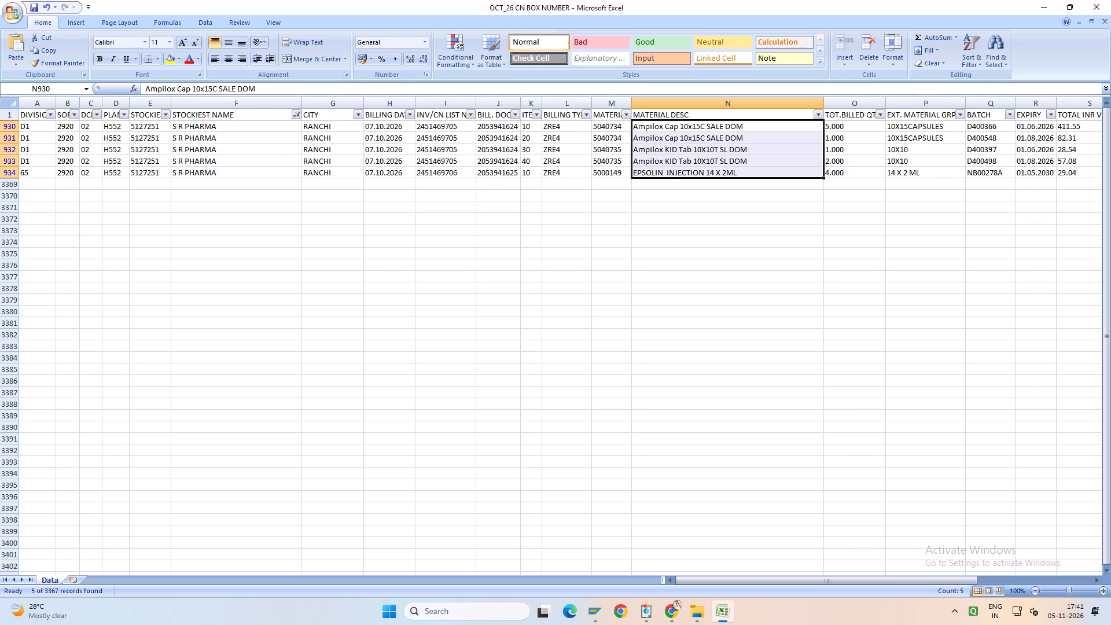
key(Up)
key(ctrl+Right)
key(Down)
text(2758)
key(Up)
key(Down)
key(shift+Down)
key(shift+Down)
key(shift+Down)
key(shift+Down)
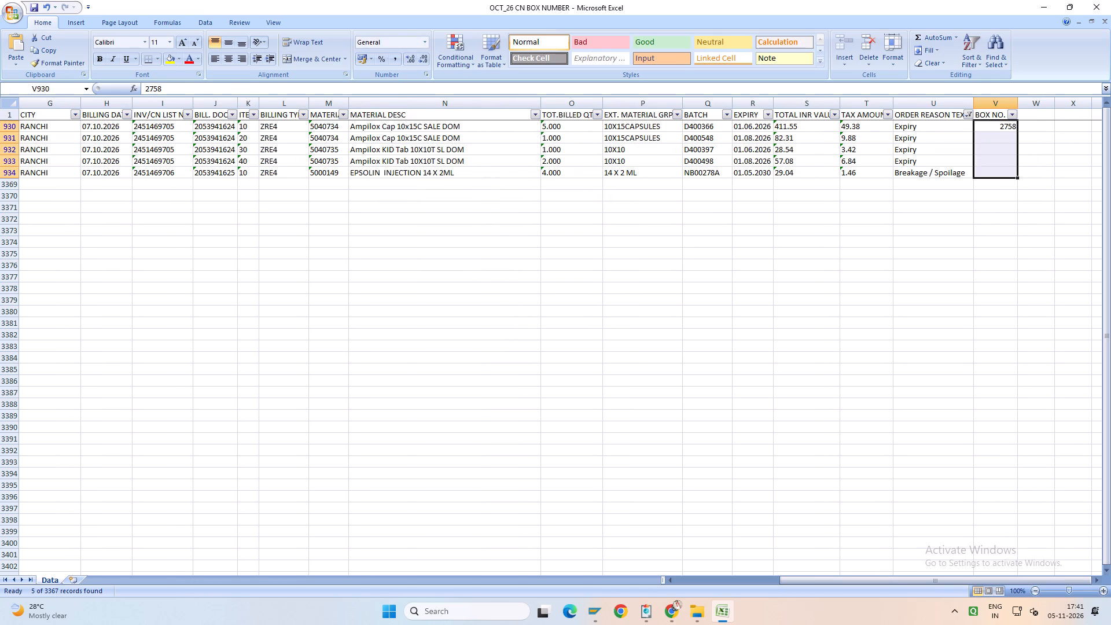
key(ctrl+d)
Save the workbook with the filled 2758 box numbers and return to the first header cell.
key(ctrl+s)
key(ctrl+s)
key(Up)
key(Down)
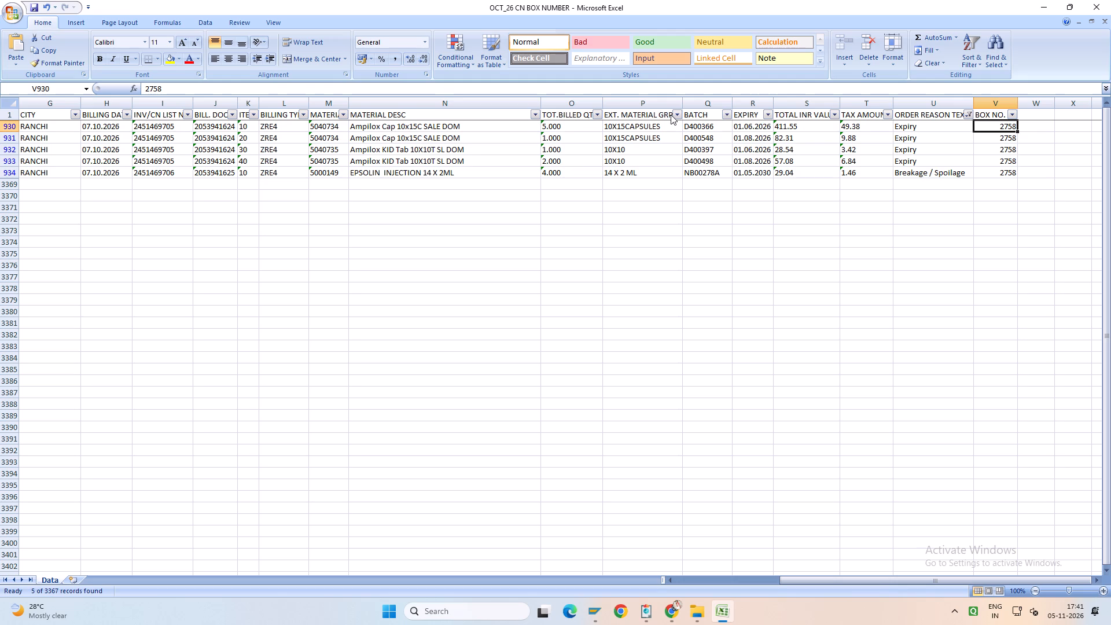
key(ctrl+shift+Down)
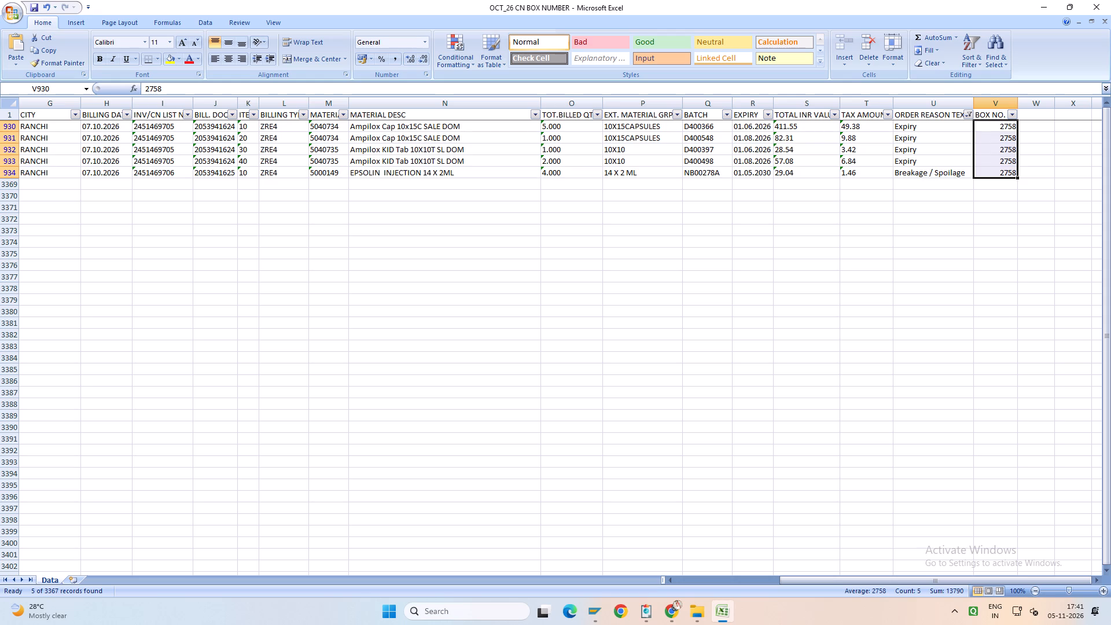
key(ctrl+s)
key(ctrl+s)
key(ctrl+Up)
key(ctrl+Left)
key(ctrl+s)
Filter the stockiest name column to PODDAR SALES only.
click(514, 116)
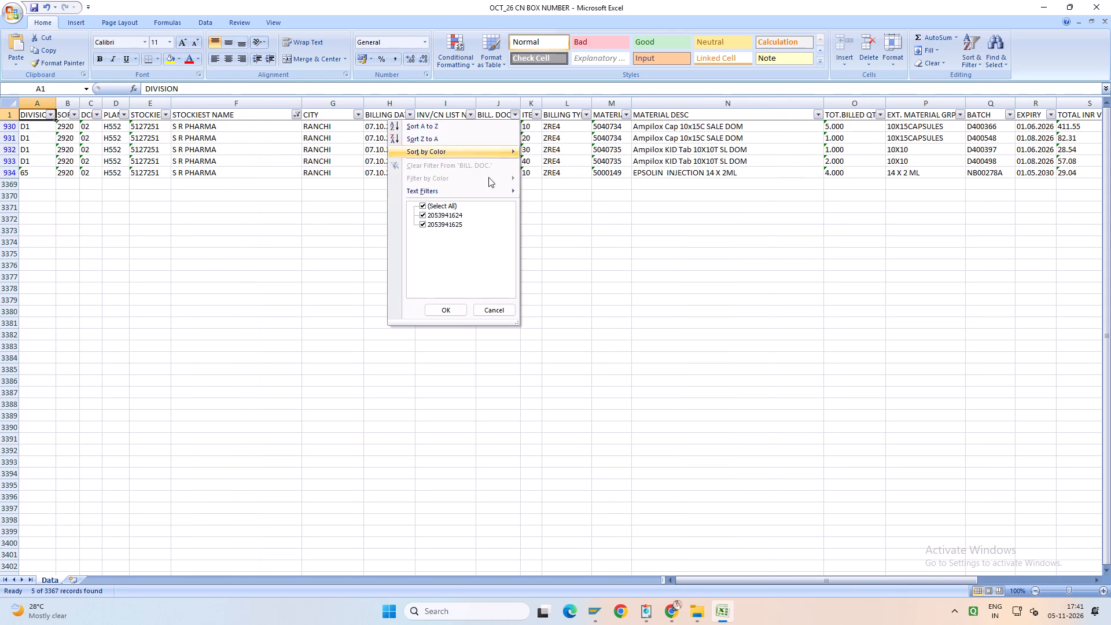
click(536, 218)
click(295, 114)
click(211, 204)
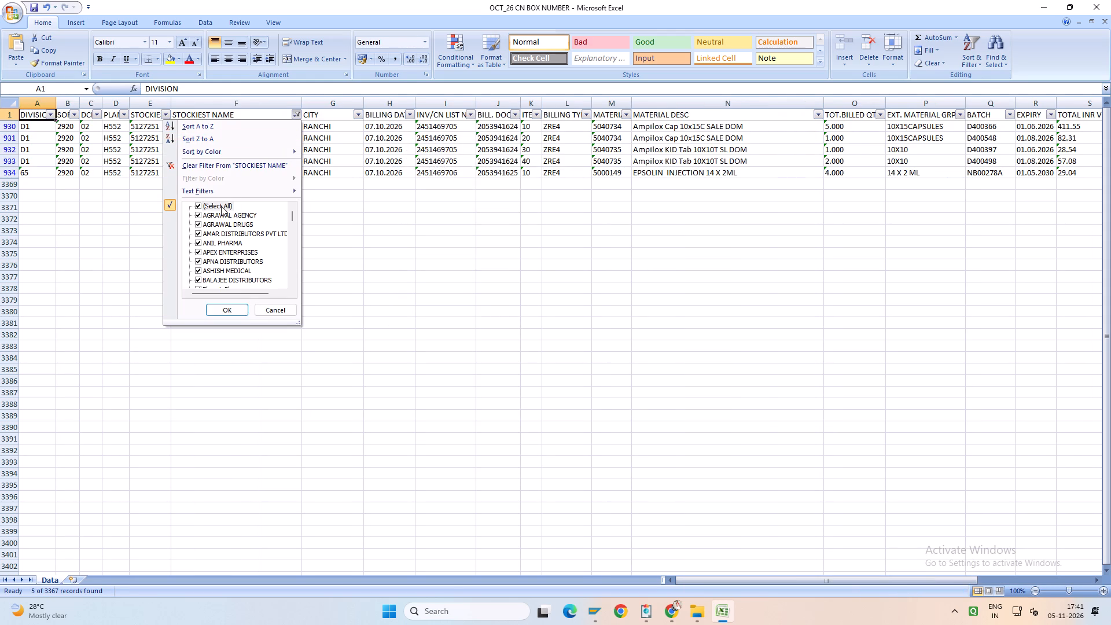
click(221, 206)
key(p)
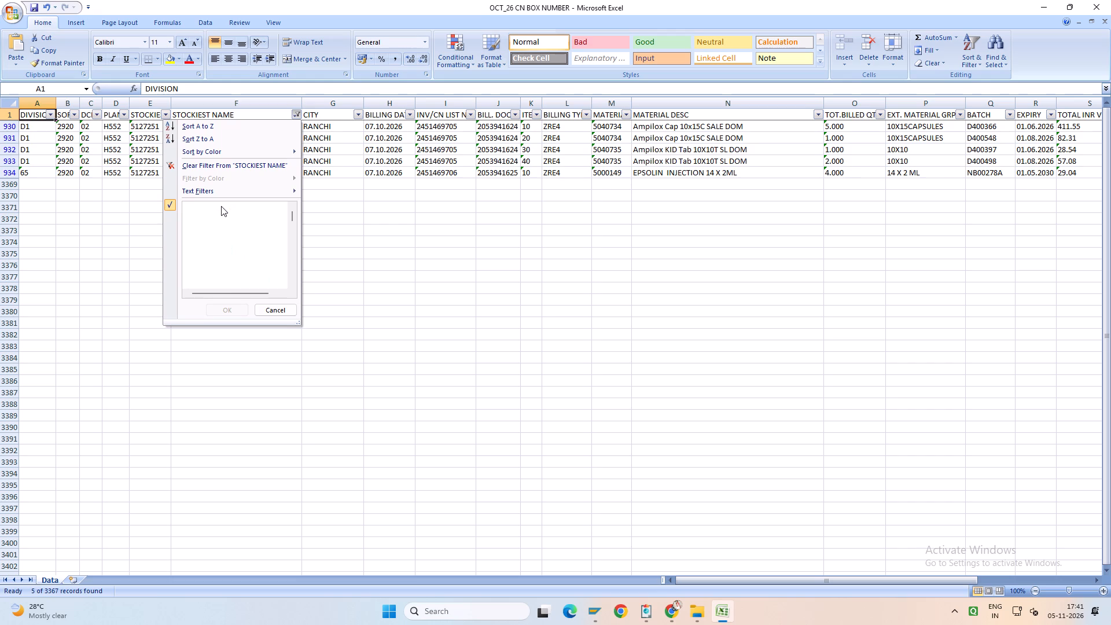
key(p)
text(PP)
click(230, 281)
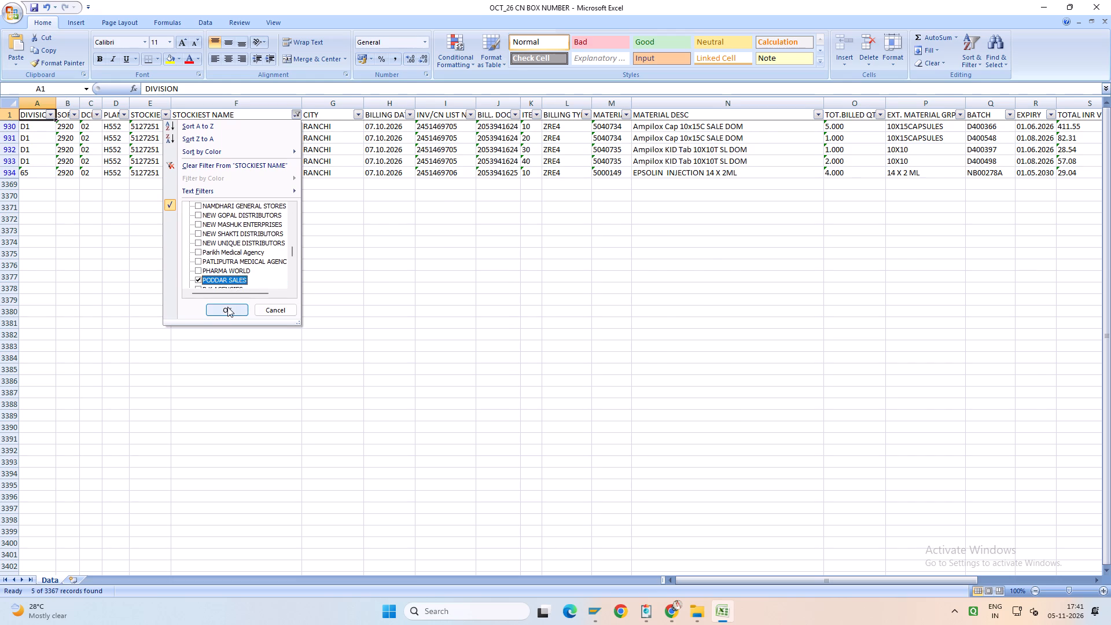
click(227, 307)
scroll(227, 307, up, 5)
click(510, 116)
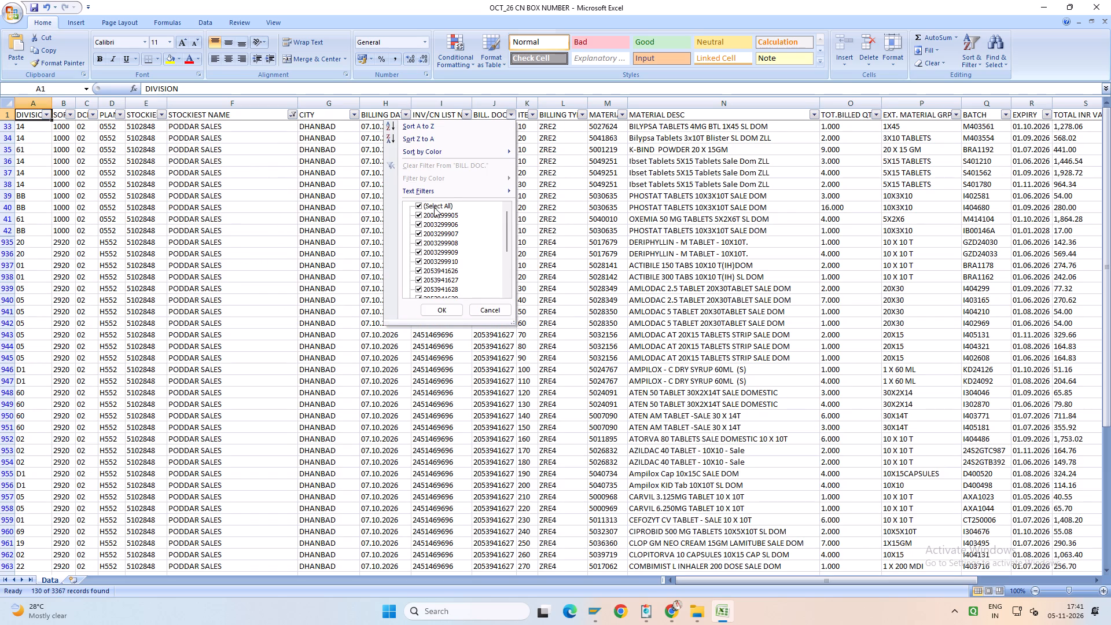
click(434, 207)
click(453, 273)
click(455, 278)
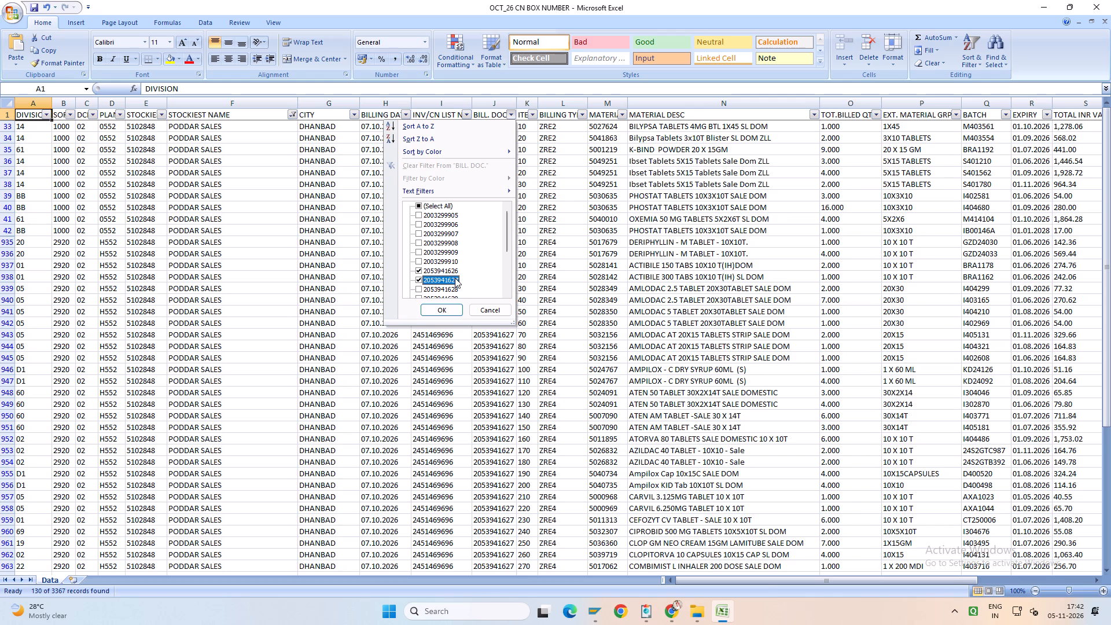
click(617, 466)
Switch to Novus Optra, close the Outward Register and open the Order Register under Order Management.
click(652, 619)
click(520, 236)
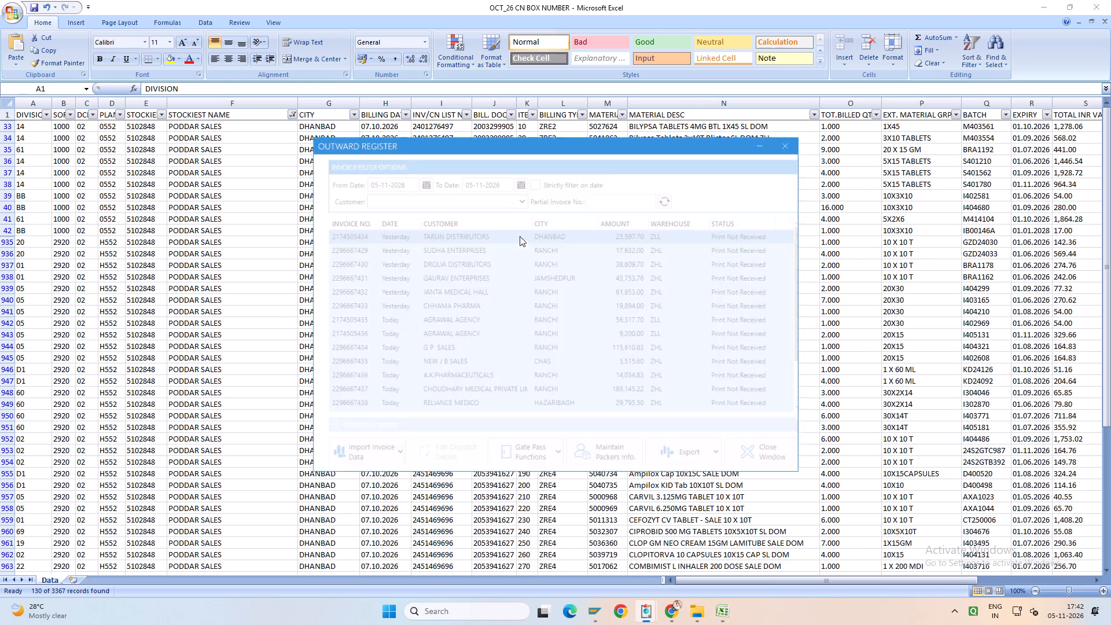
click(783, 467)
click(411, 237)
click(505, 244)
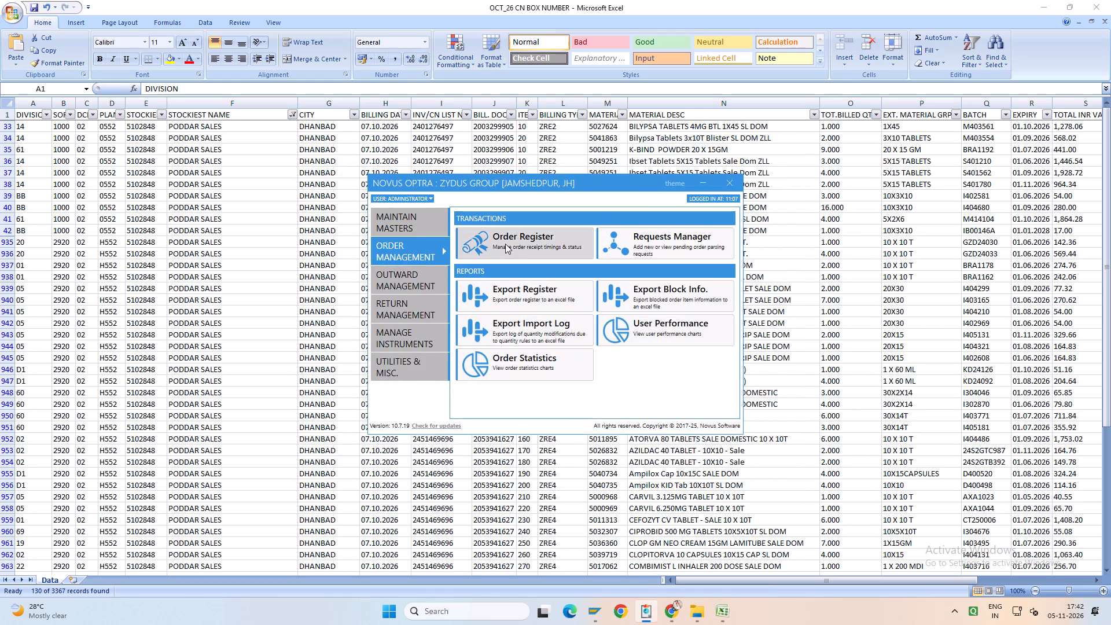
Start a new order in the Order Register with KRISHNA BIOTECH, RANCHI as the customer.
click(420, 425)
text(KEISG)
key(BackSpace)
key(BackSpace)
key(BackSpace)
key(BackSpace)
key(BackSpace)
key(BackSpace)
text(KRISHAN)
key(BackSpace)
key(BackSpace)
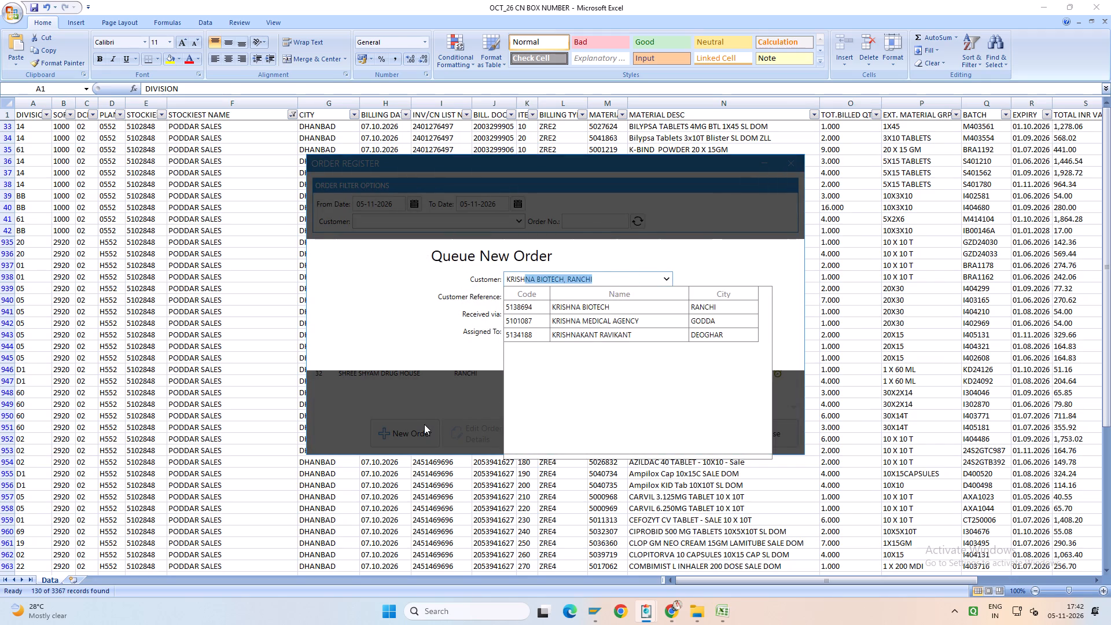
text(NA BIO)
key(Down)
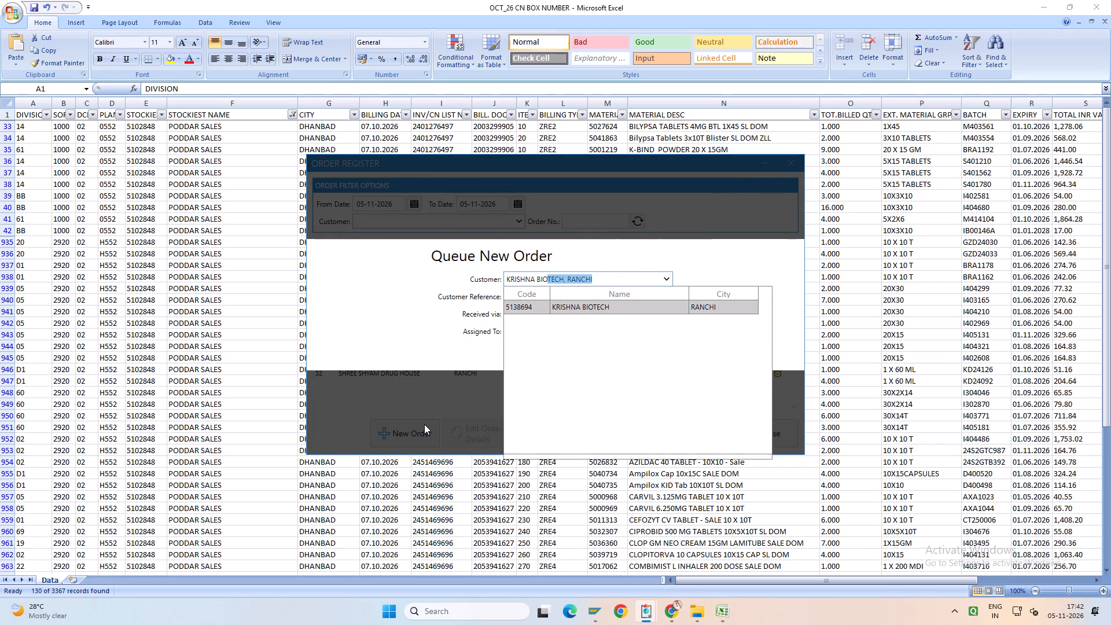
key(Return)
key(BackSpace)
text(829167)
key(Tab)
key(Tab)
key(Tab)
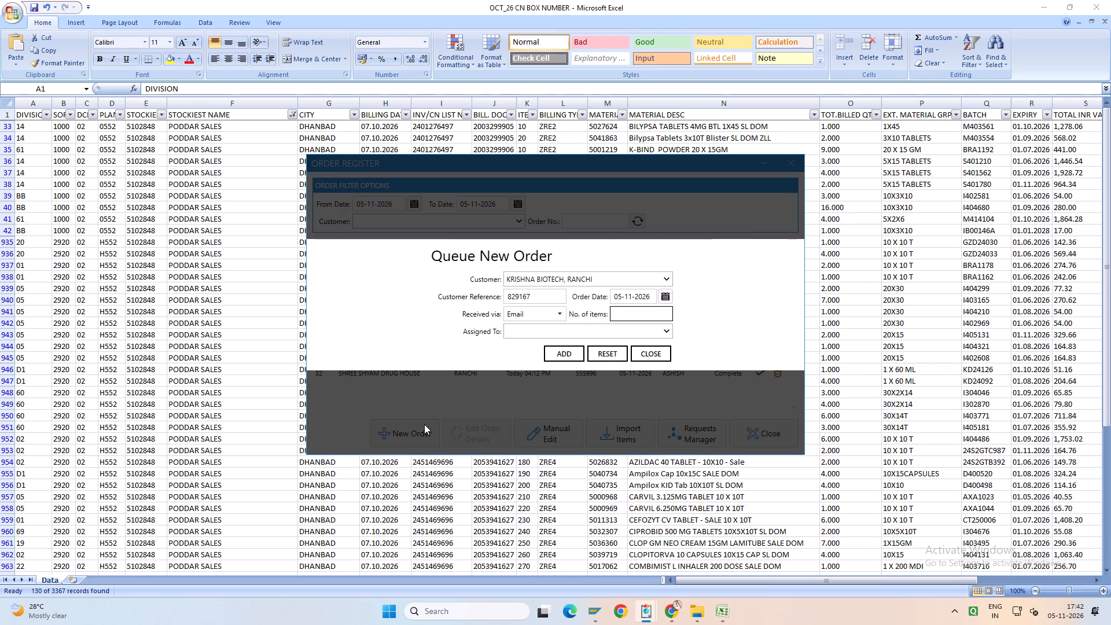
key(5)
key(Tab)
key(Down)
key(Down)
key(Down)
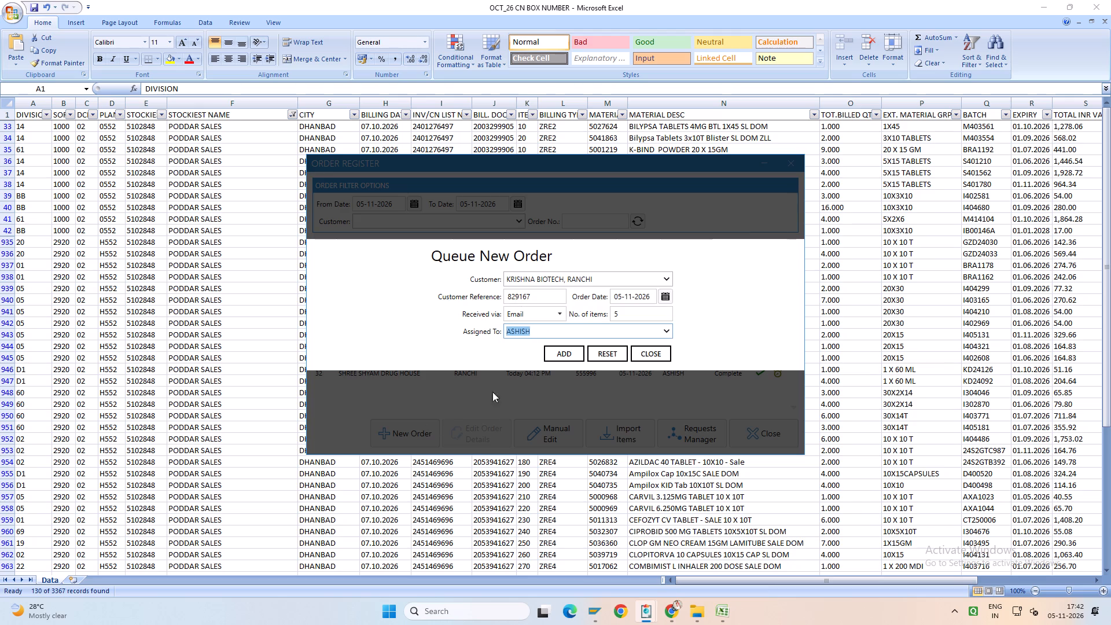
click(553, 358)
click(633, 359)
Open manual order entry for the new KRISHNA BIOTECH order and look up product ZYROP4 for its first item.
double_click(547, 387)
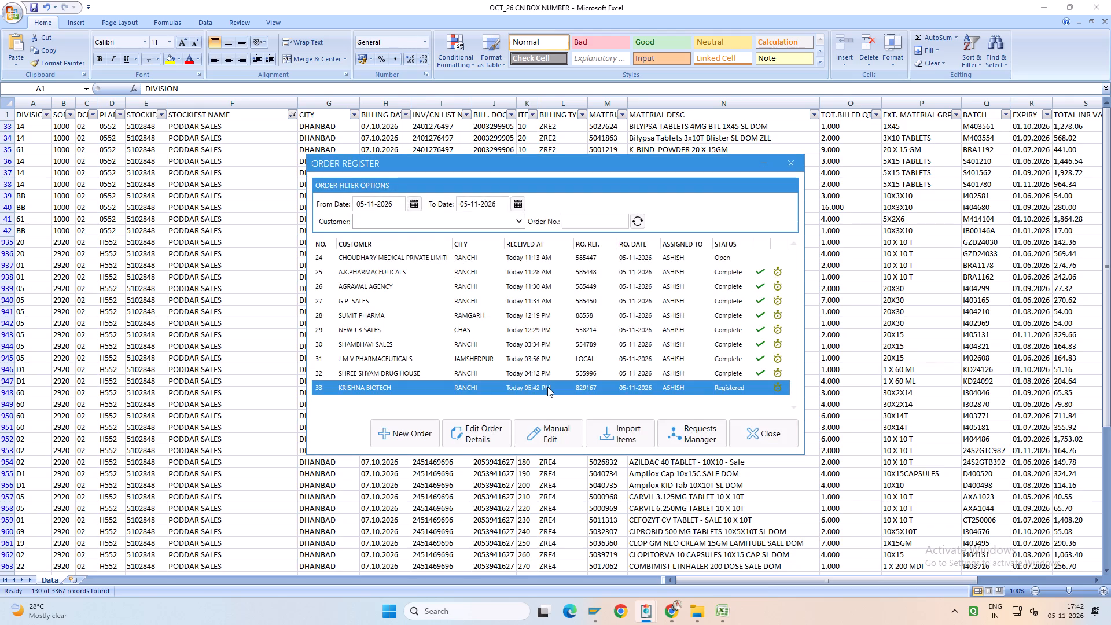
click(460, 236)
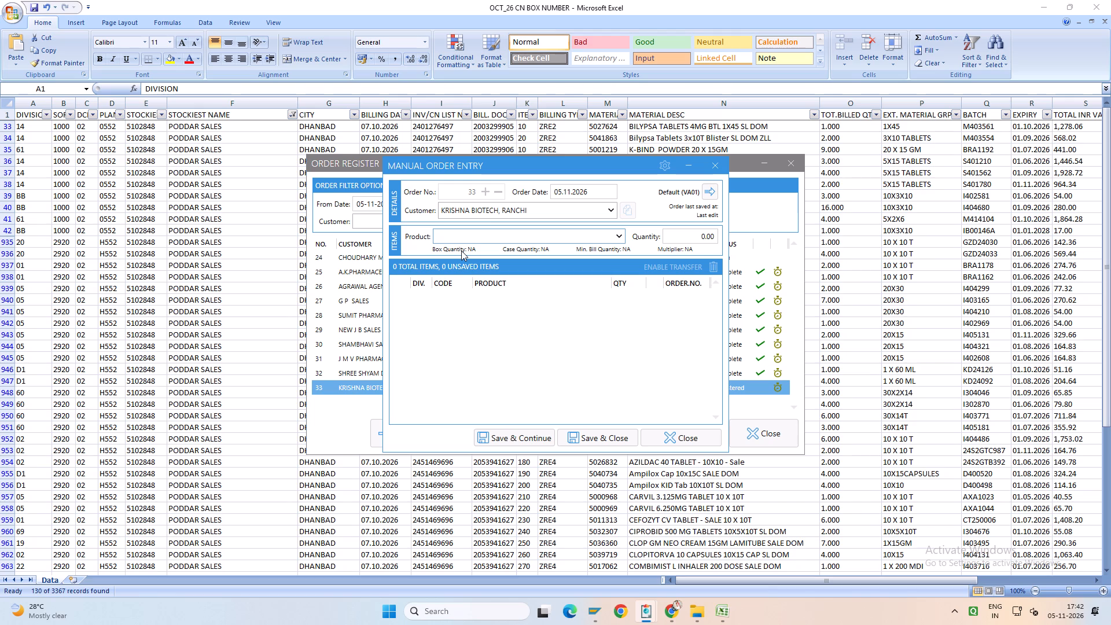
text(ZYROP)
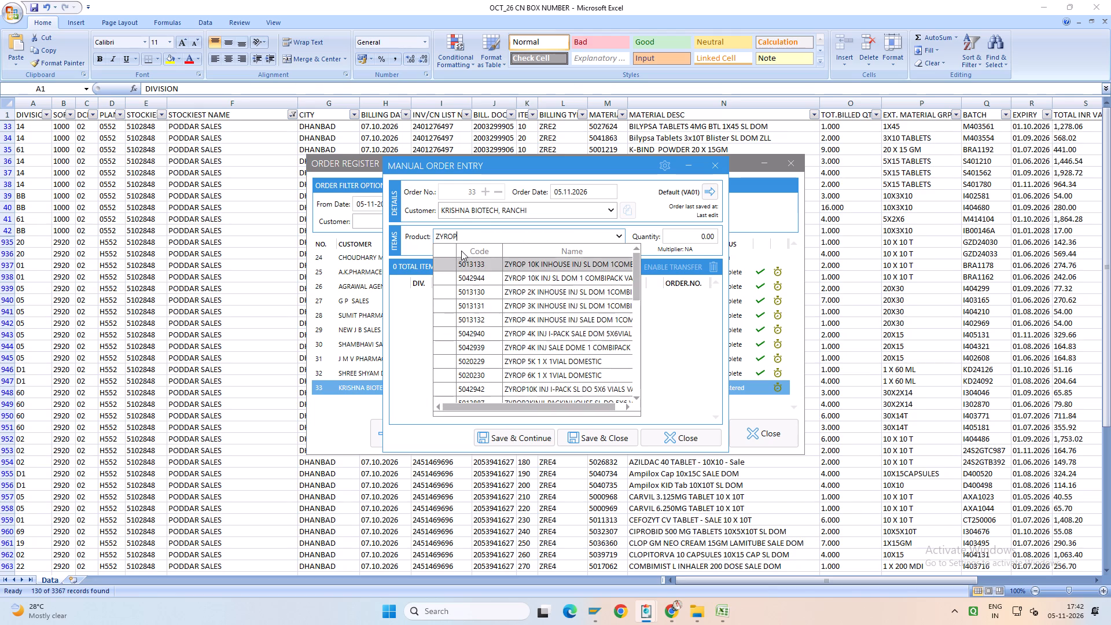
key(4)
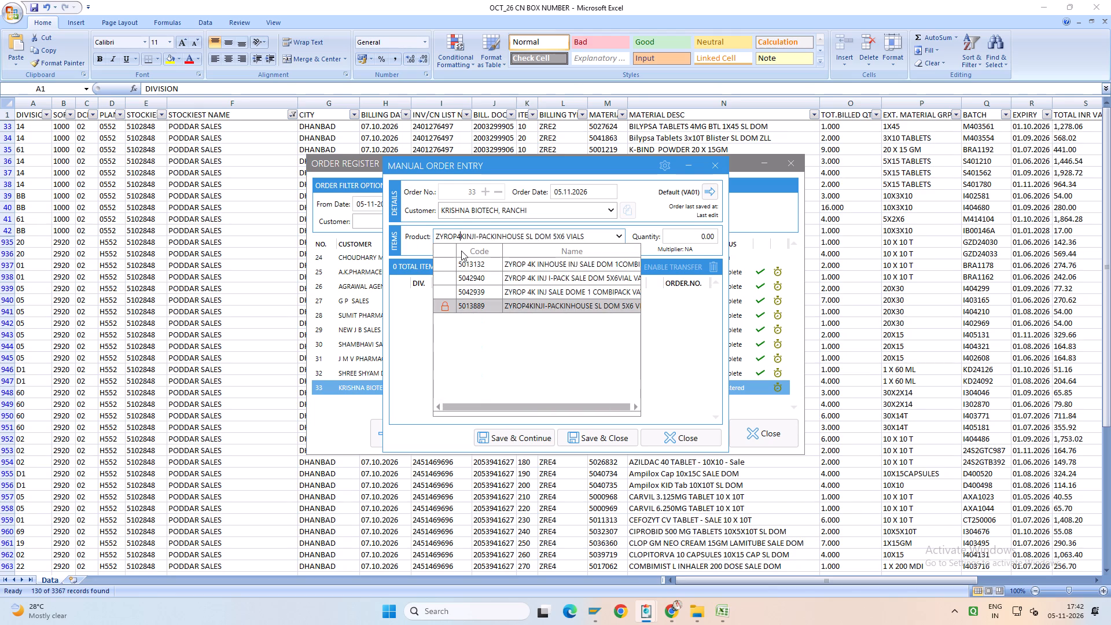
Switch to SAP Easy Access and run the Stock Register report for division BB, plant 0552 and storage location FG01.
click(592, 609)
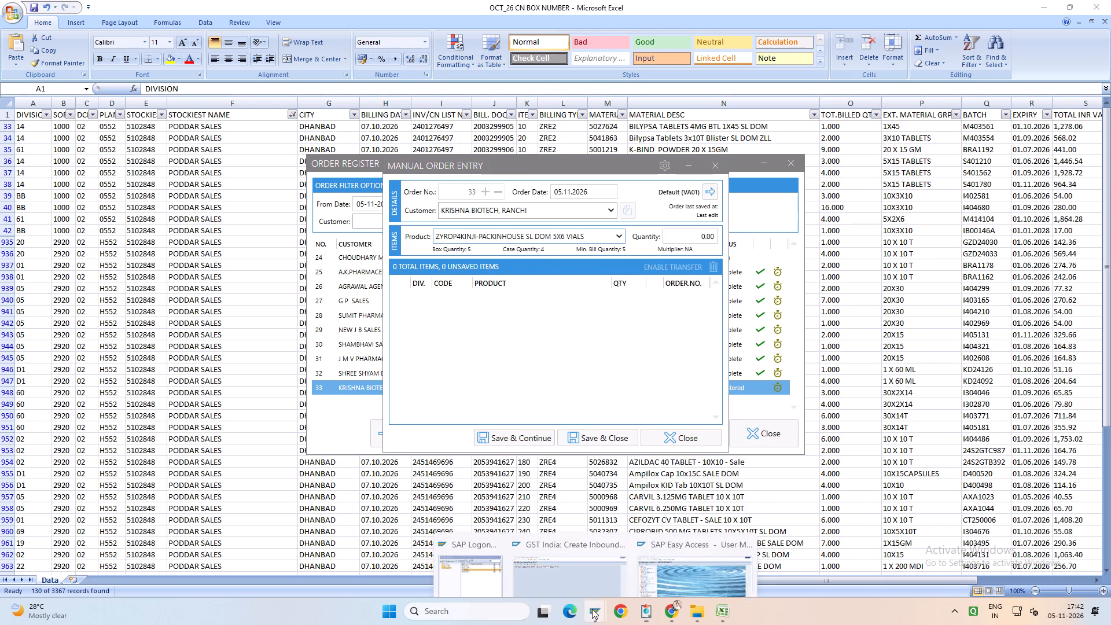
click(667, 574)
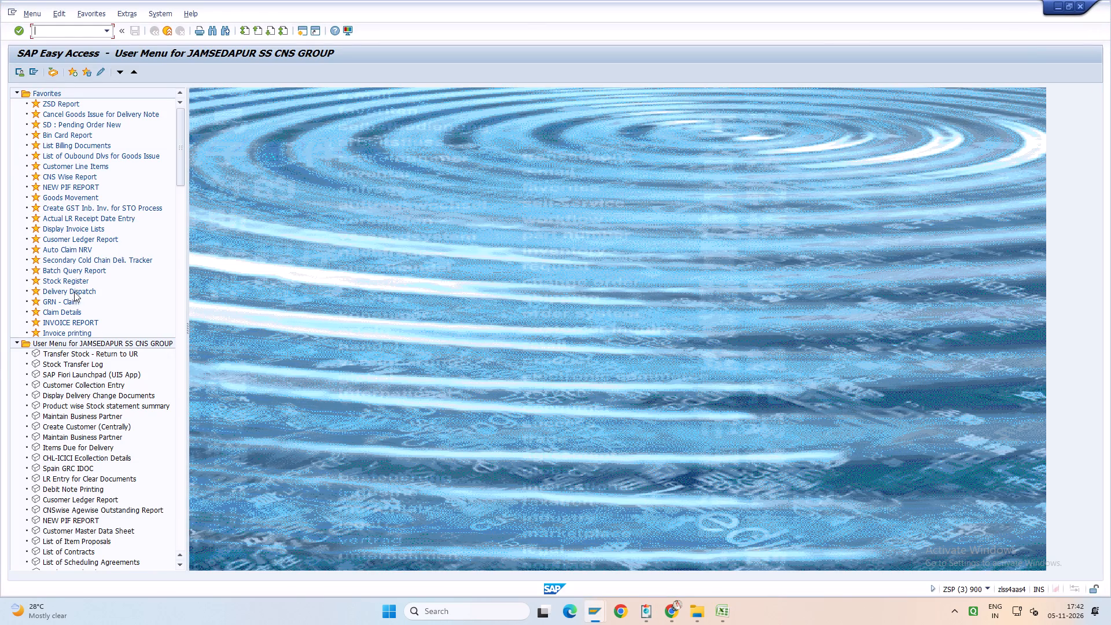
double_click(71, 281)
key(space)
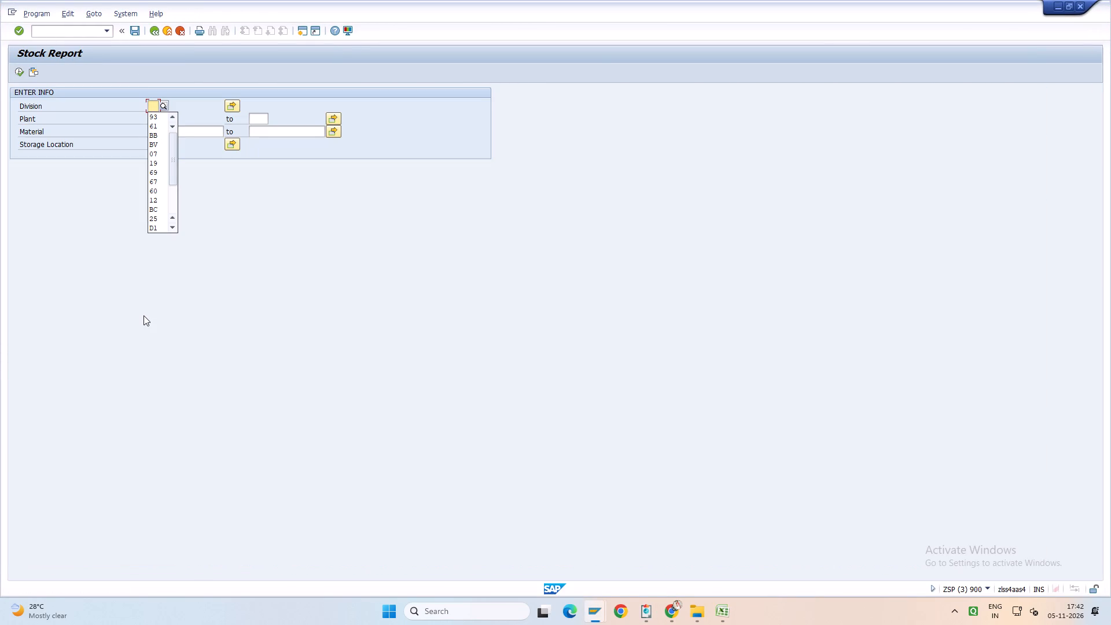
key(Down)
key(Down)
key(Down)
key(Return)
key(Down)
key(space)
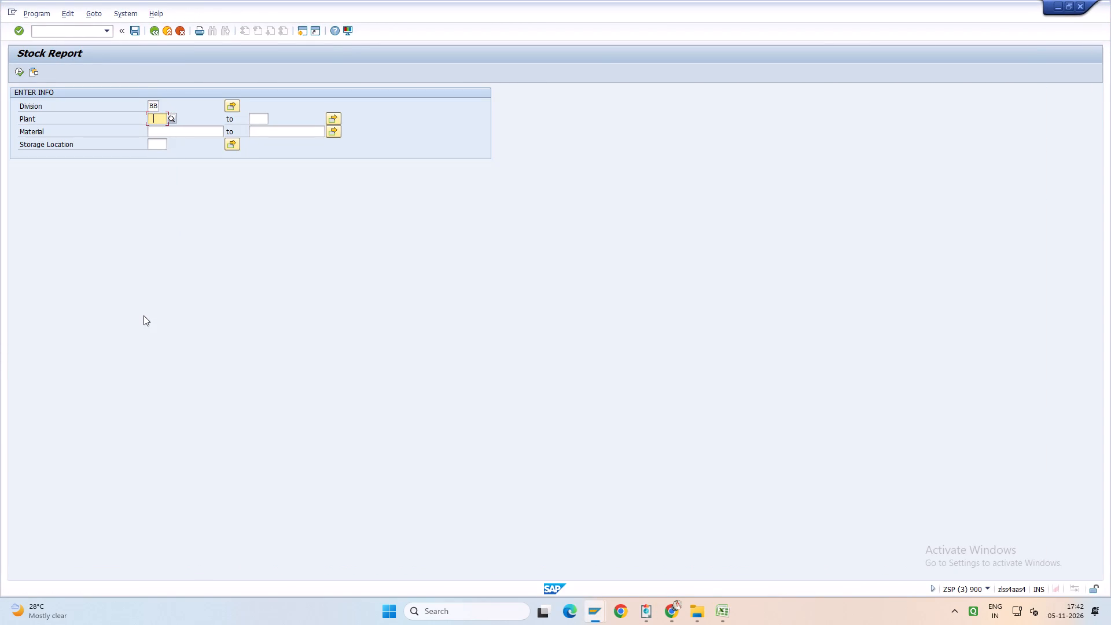
key(Down)
key(Down)
key(Return)
key(Down)
key(Down)
key(space)
key(Down)
key(Return)
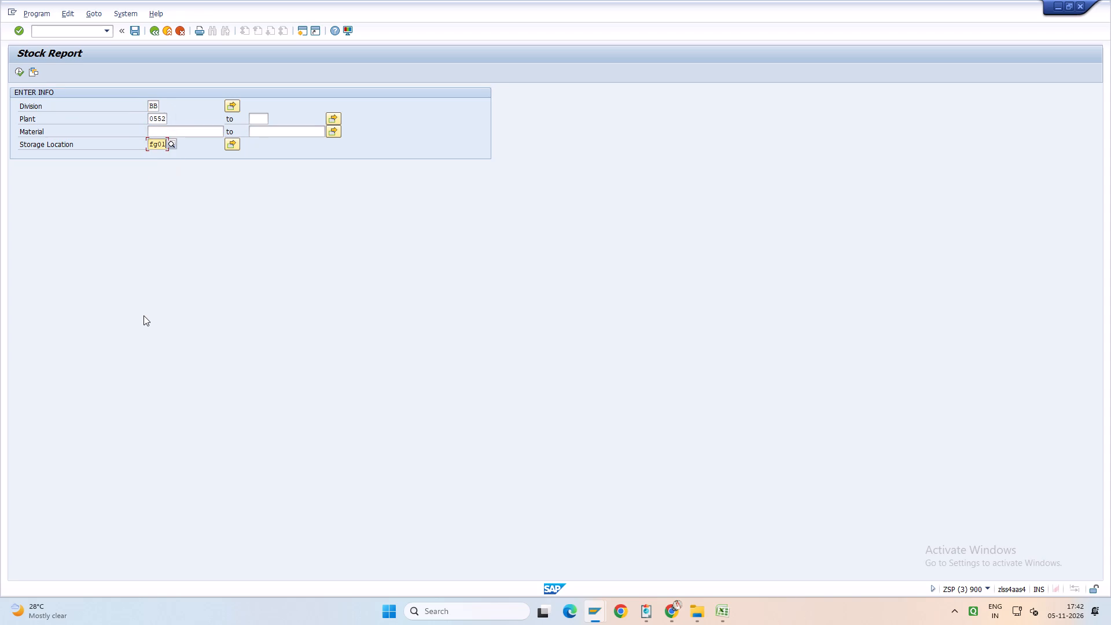
key(F8)
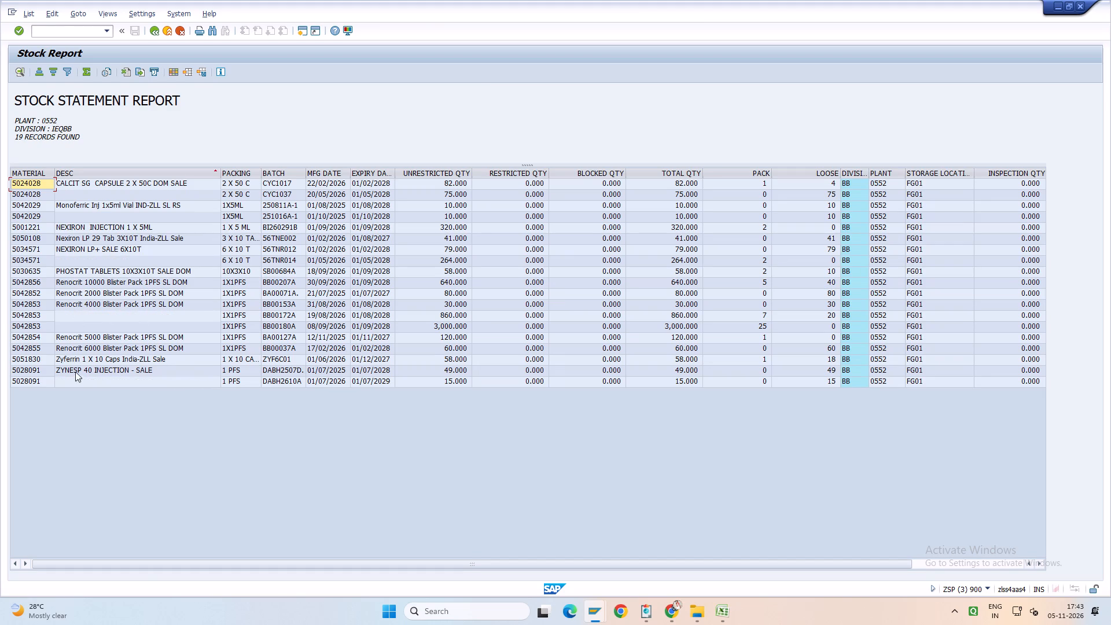
Return to the stock report selection and rerun it for division 61.
key(F3)
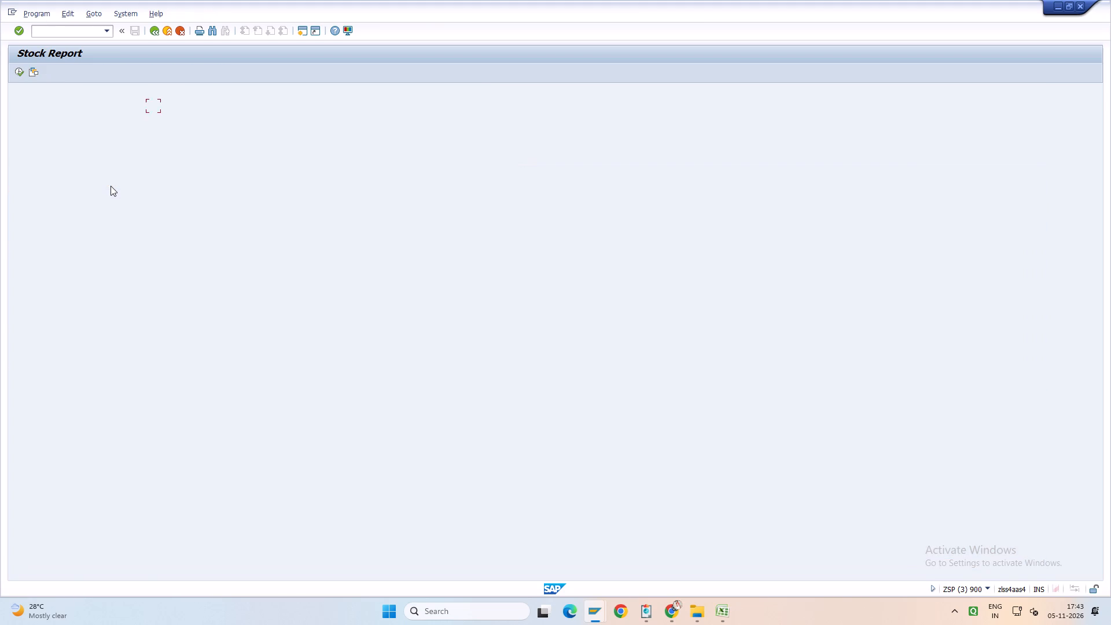
key(ctrl+a)
key(BackSpace)
key(space)
key(Down)
key(Down)
key(Down)
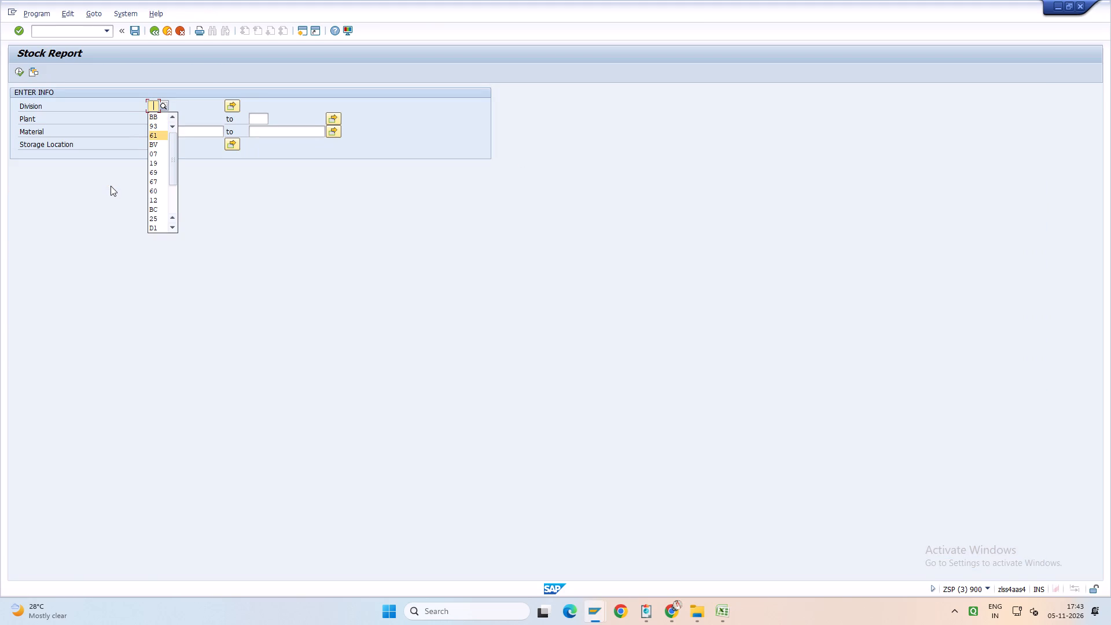
key(Return)
key(F8)
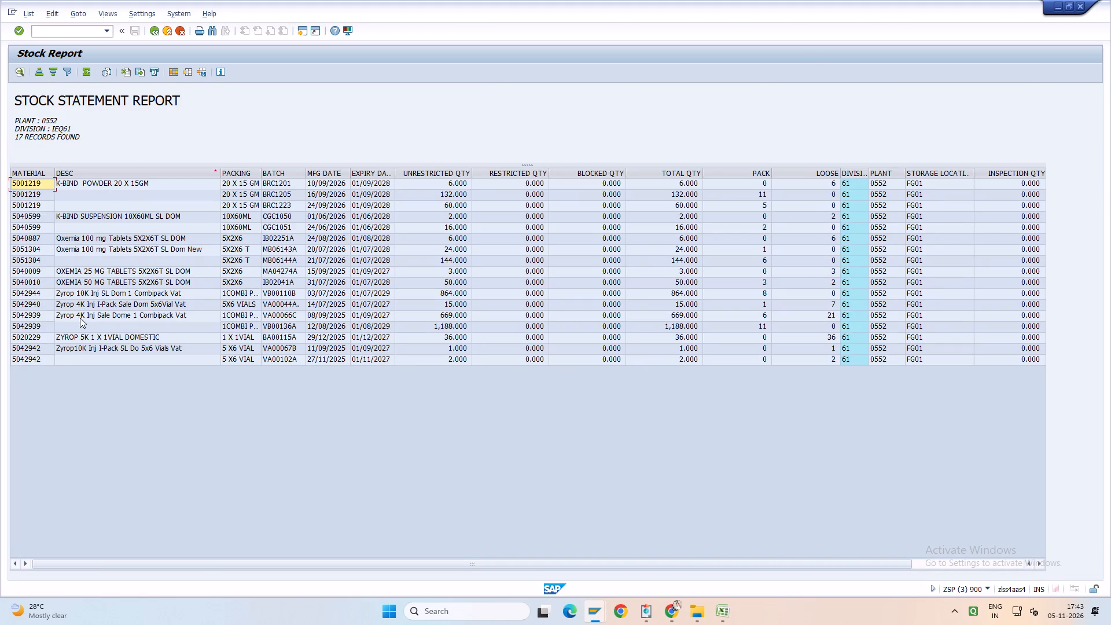
Copy material code 5042939 from the stock report and add that product to the manual order in Novus Optra with quantity 216.
click(32, 318)
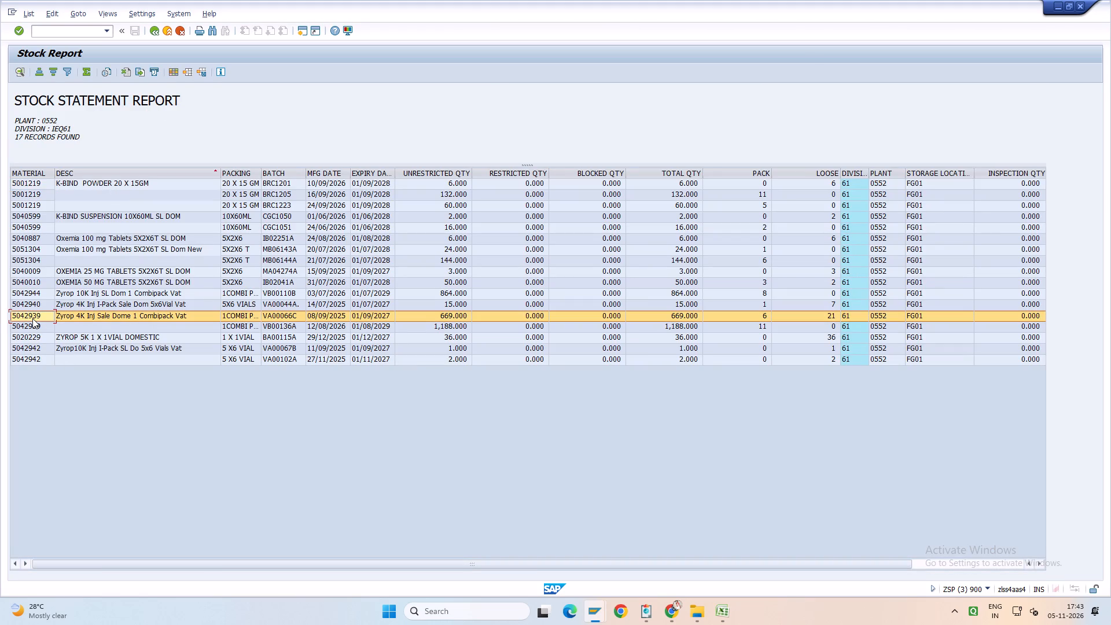
key(ctrl+y)
key(ctrl+c)
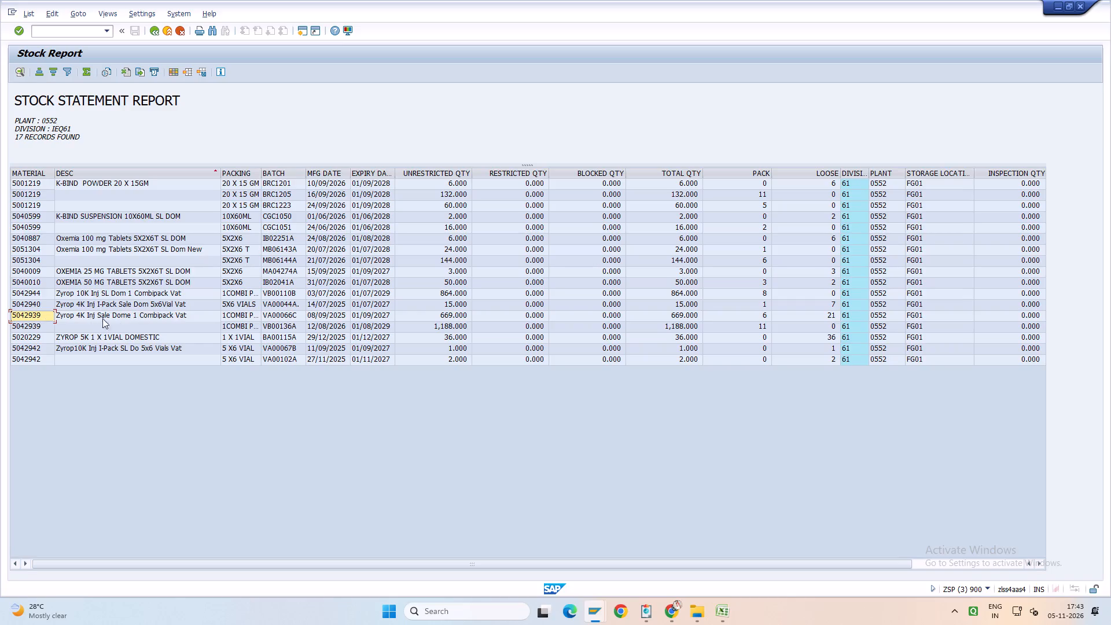
key(alt+Tab)
key(ctrl+v)
key(Down)
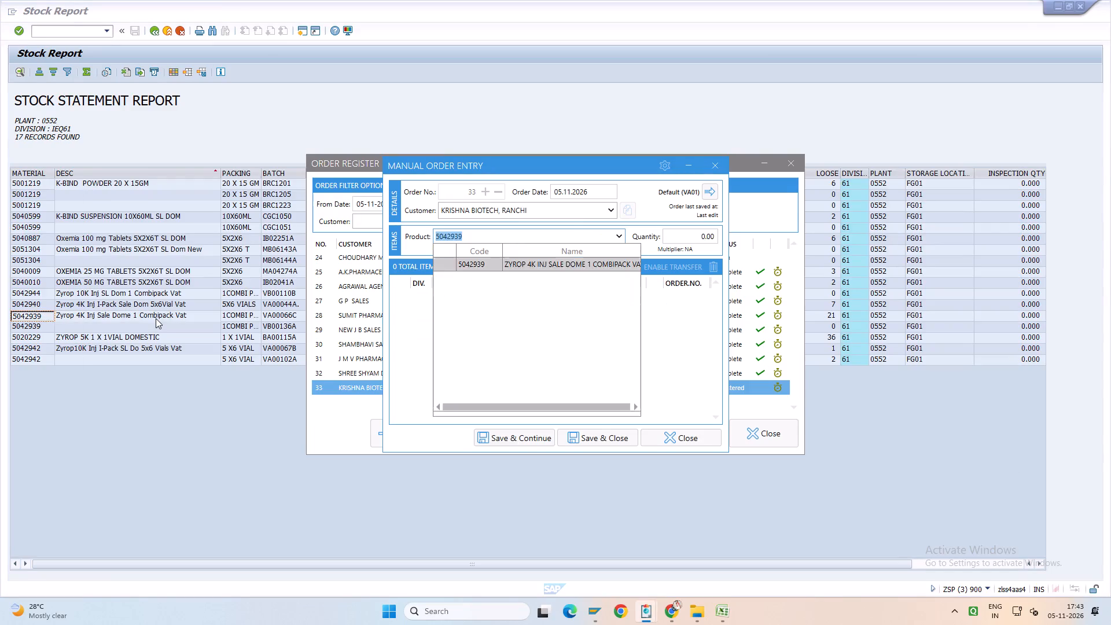
key(Return)
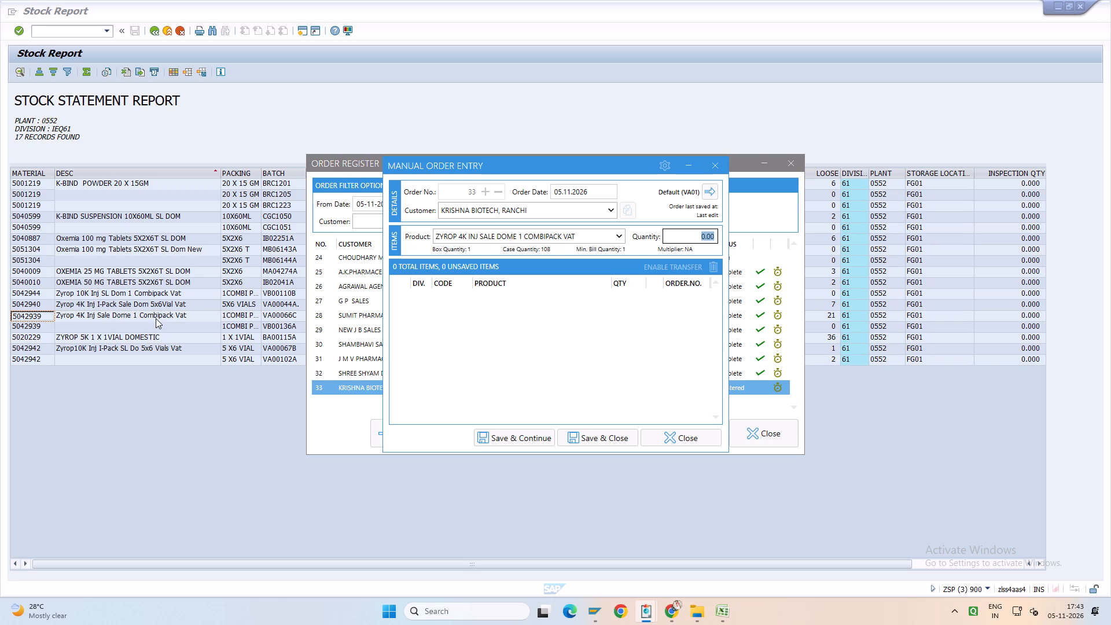
text(216)
key(Return)
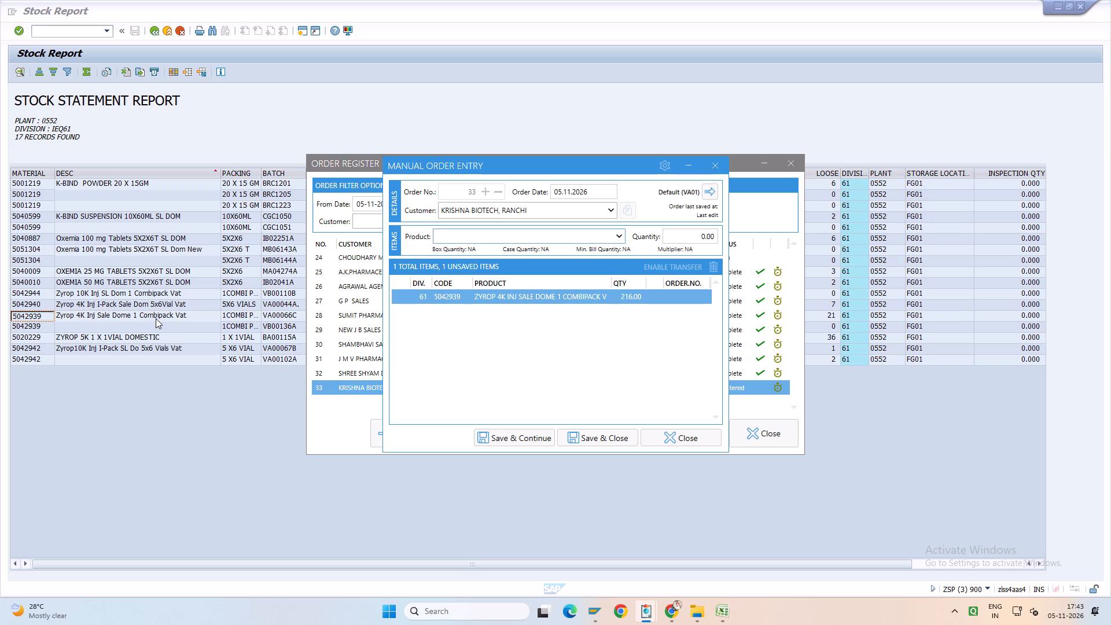
Add CALCIT SG CAPSULE 2 X 50C DOM SALE to the order with quantity 100.
text(CALCITSG)
key(Down)
key(Return)
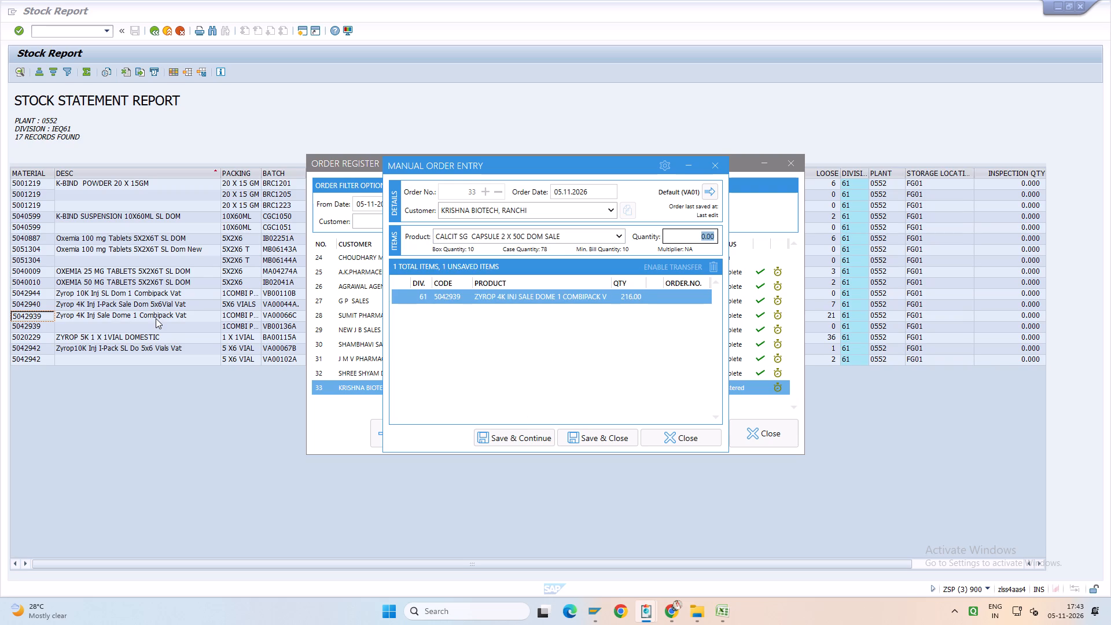
text(100)
key(Return)
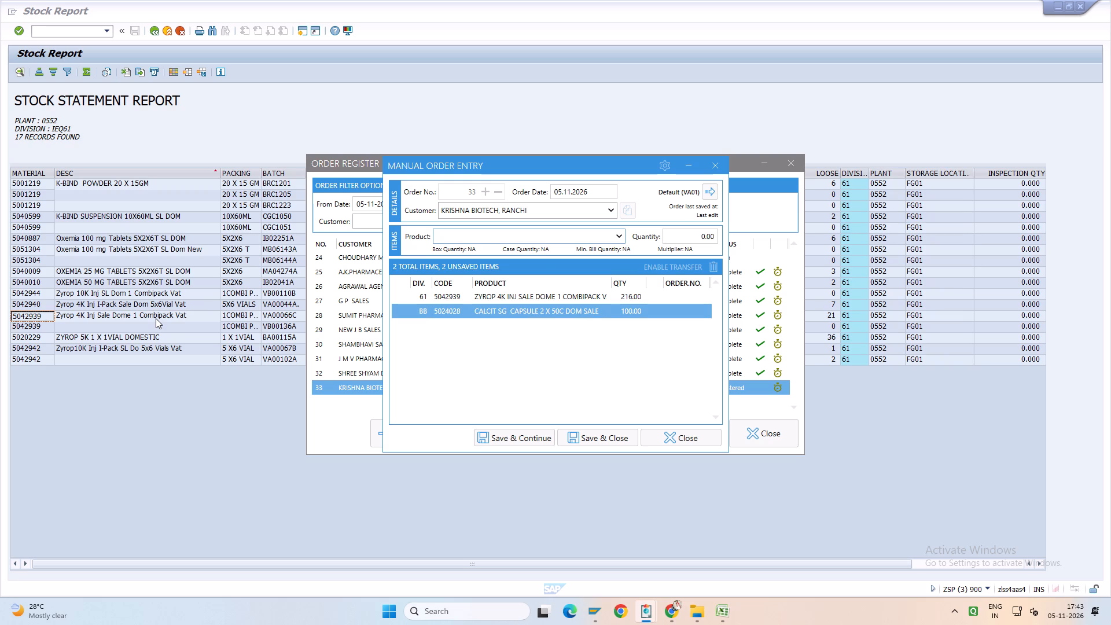
Add RENOCRIT 10000 BLISTER PACK 1PFS SL DOM to the order with quantity 240.
text(RENC)
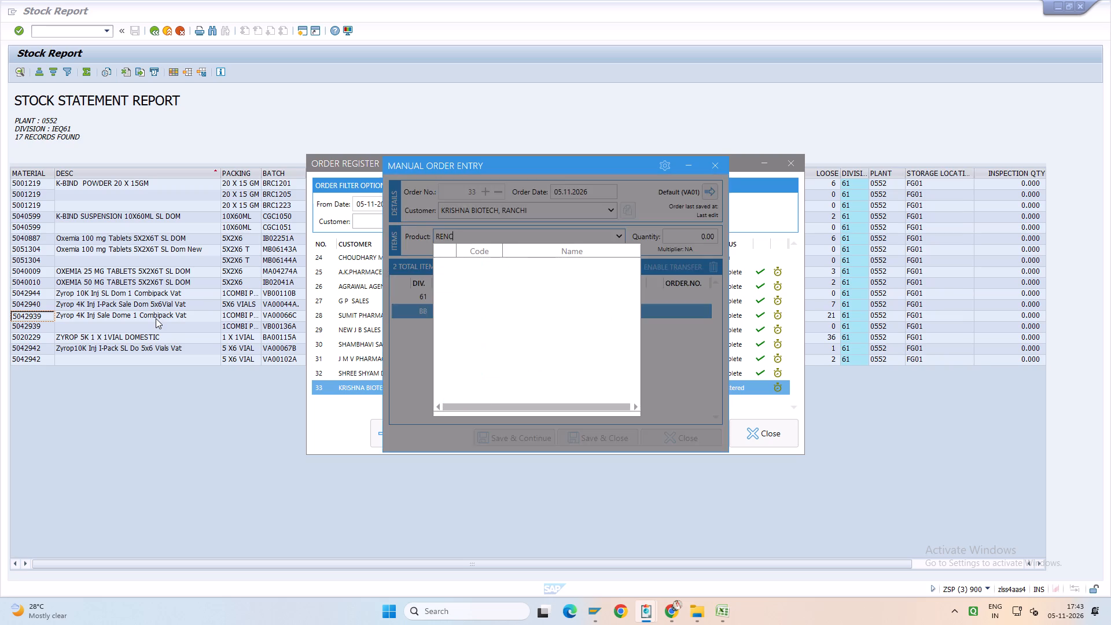
key(BackSpace)
text(OCRIT)
text(10)
key(Down)
key(Return)
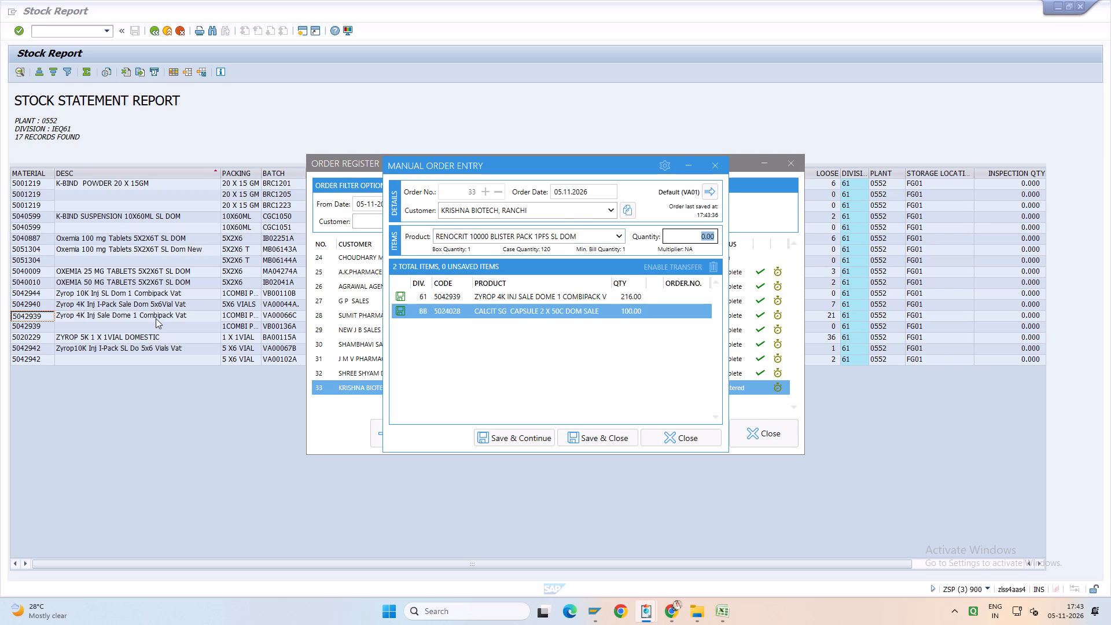
text(240)
key(Return)
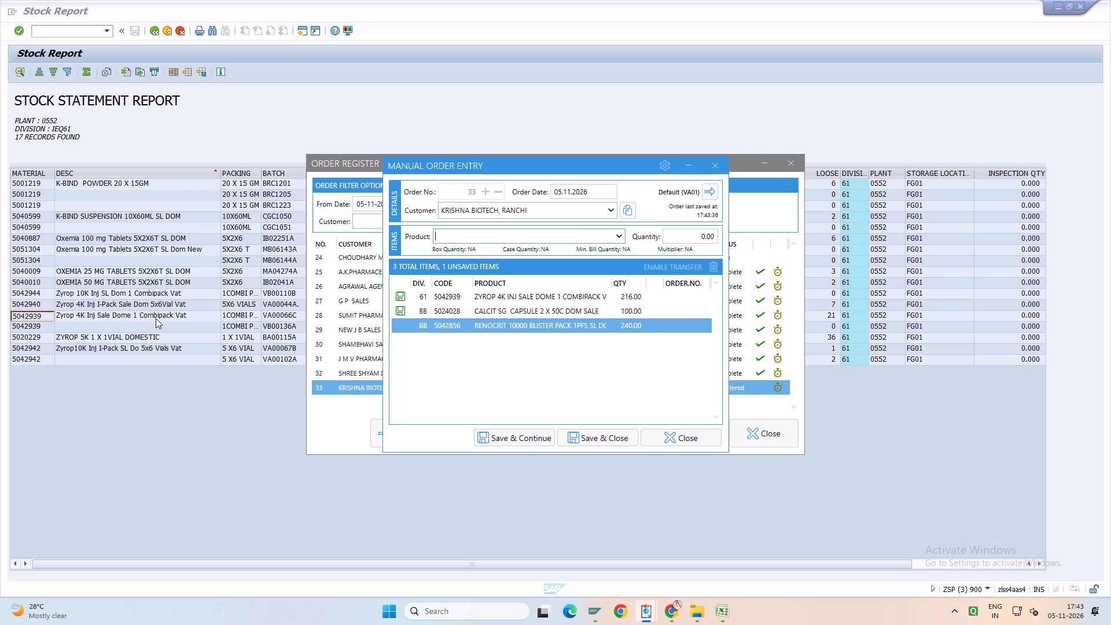
Enable transfer for the KRISHNA BIOTECH order and copy its customer details.
click(680, 269)
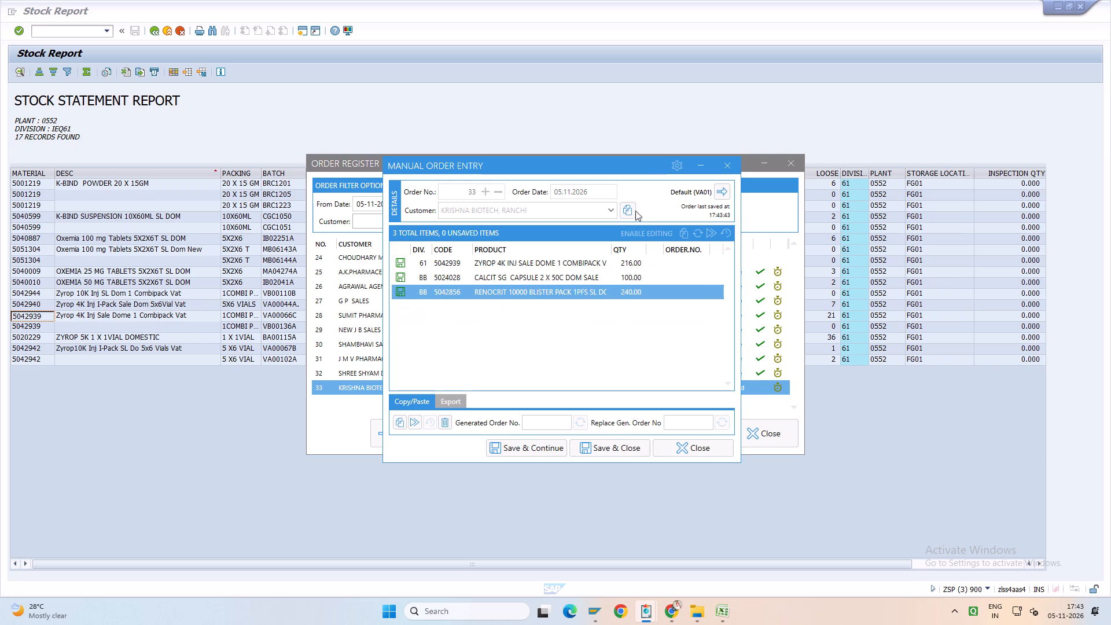
click(630, 209)
Switch to the SAP window for GST inbound STO invoices and show the hidden system tray icons.
click(595, 624)
click(555, 550)
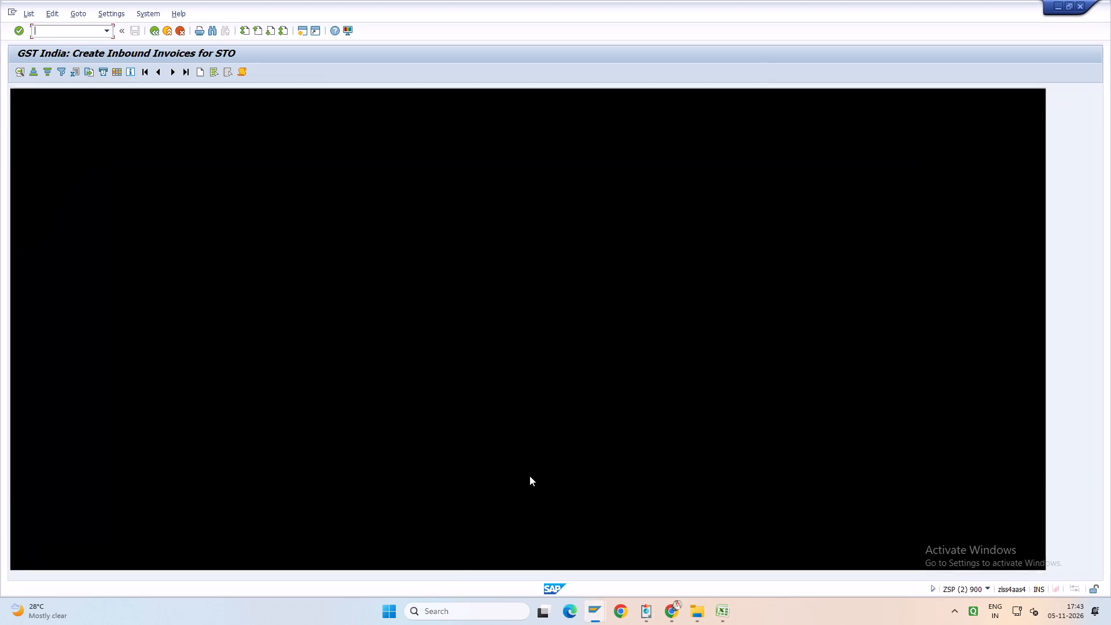
click(955, 615)
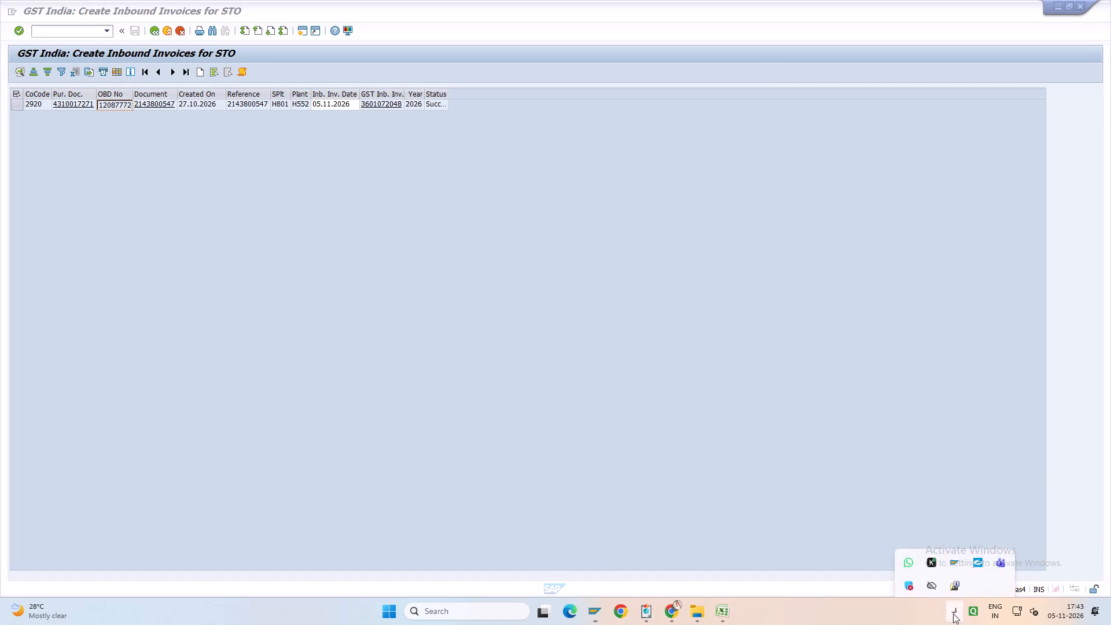